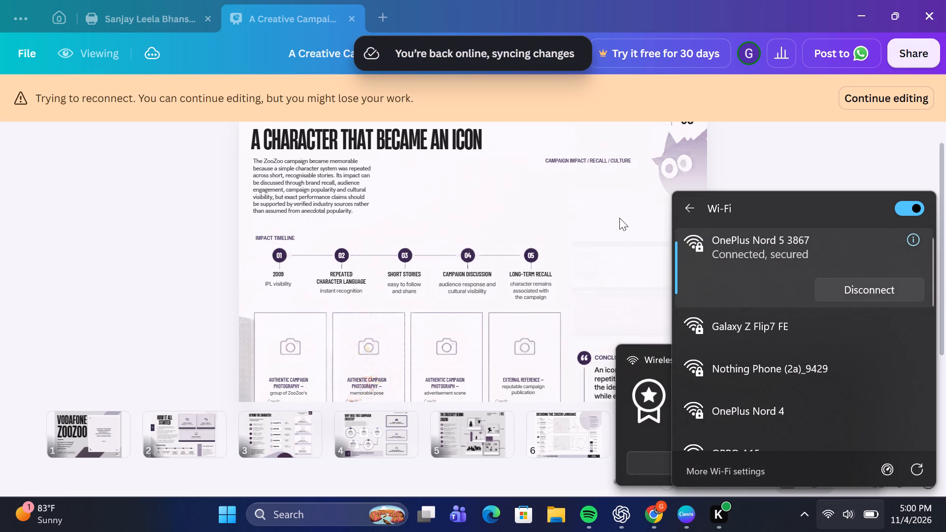
Dismiss the Wi-Fi network list and resume editing the ZooZoo campaign design.
left_click(639, 200)
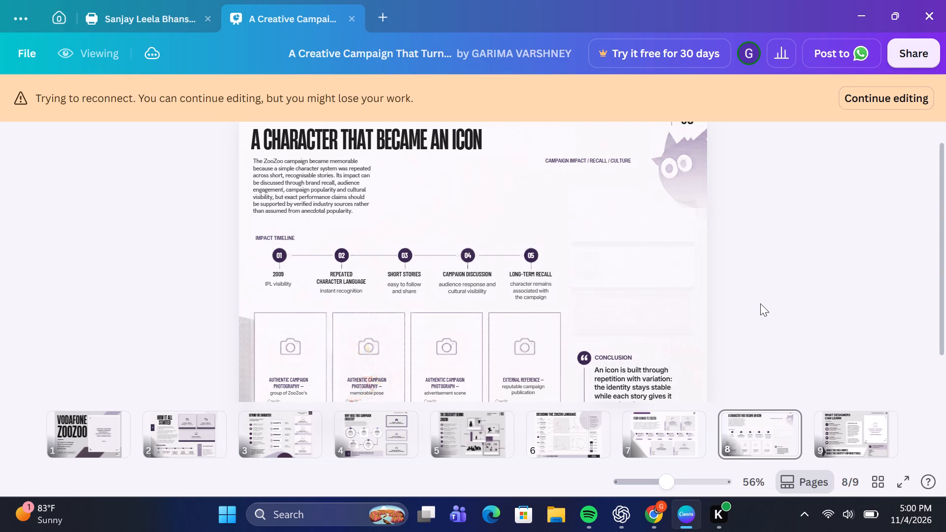
left_click(864, 94)
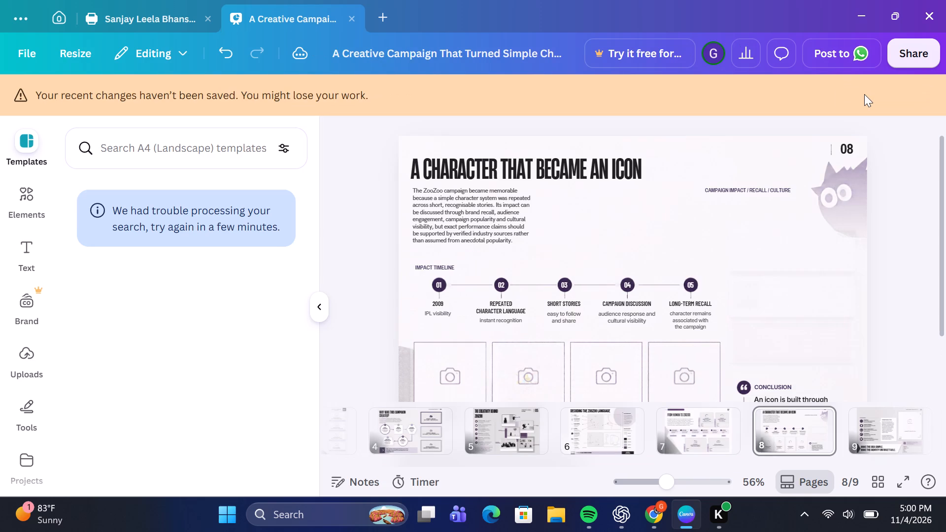
Select the "CONCLUSION" heading text on page 8.
scroll(674, 165, "down", 1)
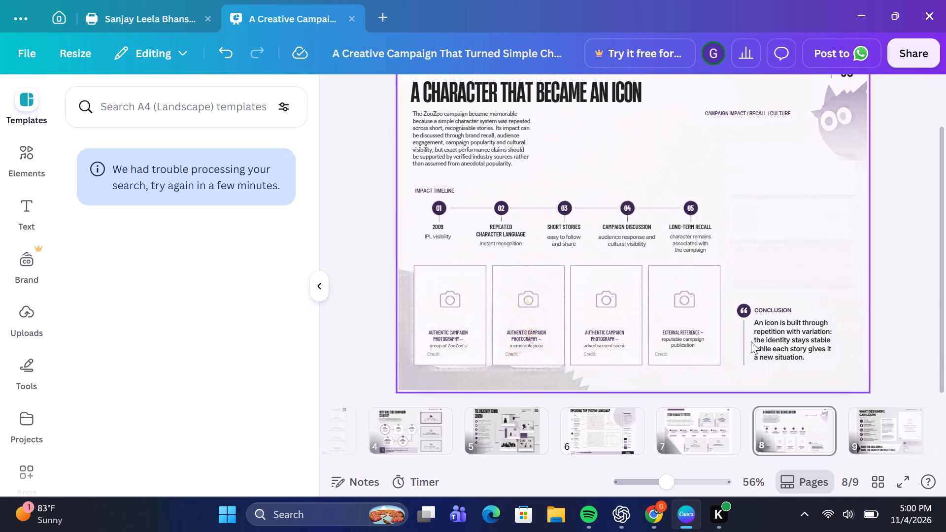
scroll(751, 341, "up", 1)
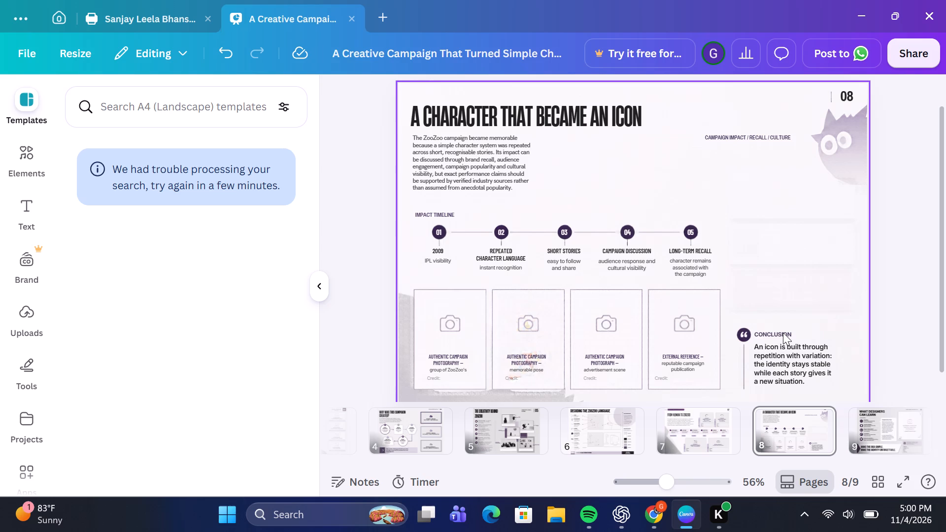
left_click(783, 332)
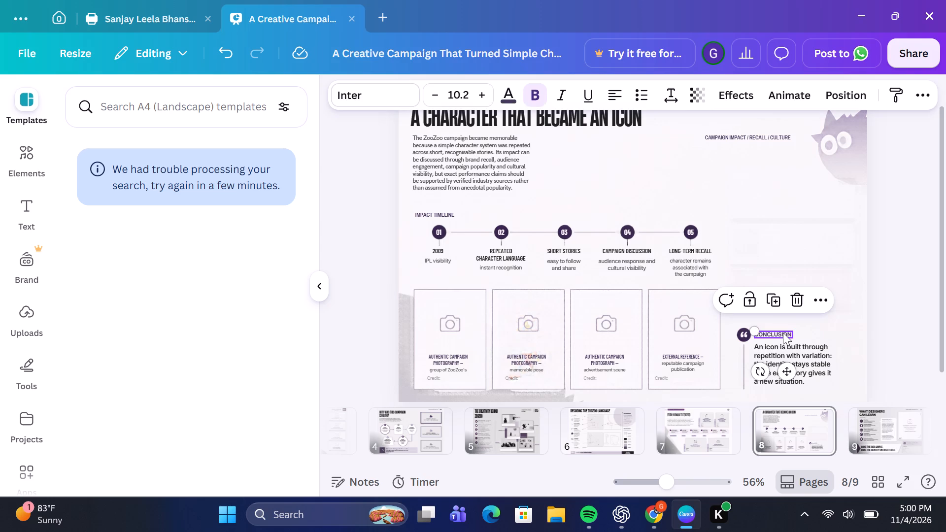
Replace the background image on page 8 with the light grey #f7f7f7 background colour.
left_click(711, 207)
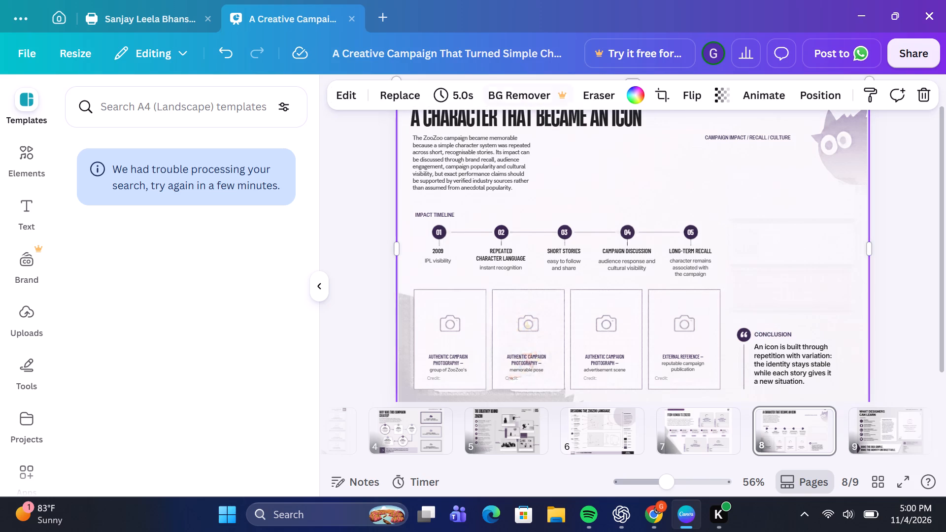
left_click(642, 96)
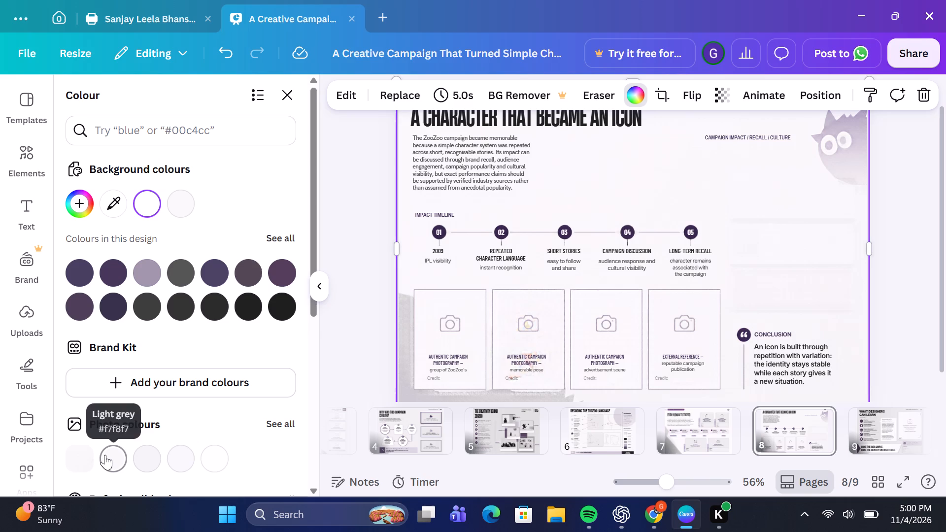
left_click(105, 455)
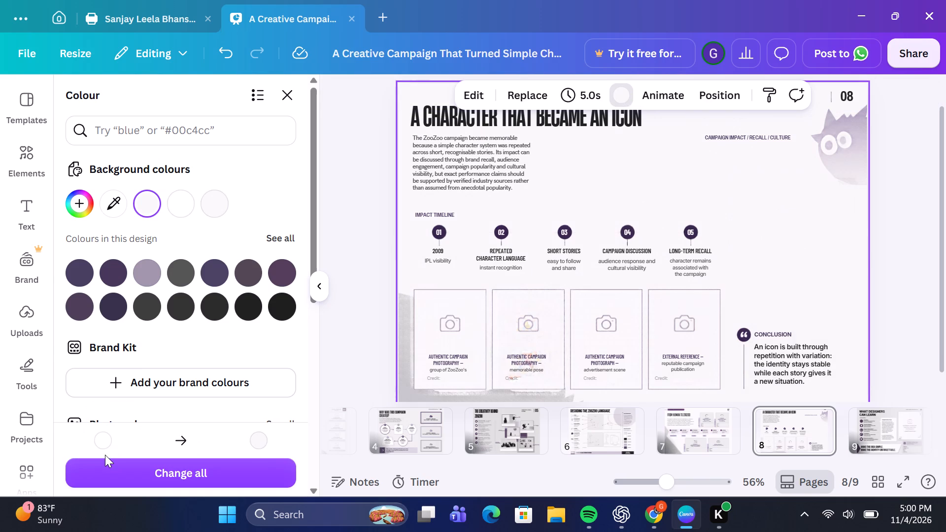
Delete the grey textured graphic behind the photo placeholders at the bottom of the page.
scroll(478, 341, "down", 1)
left_click(522, 379)
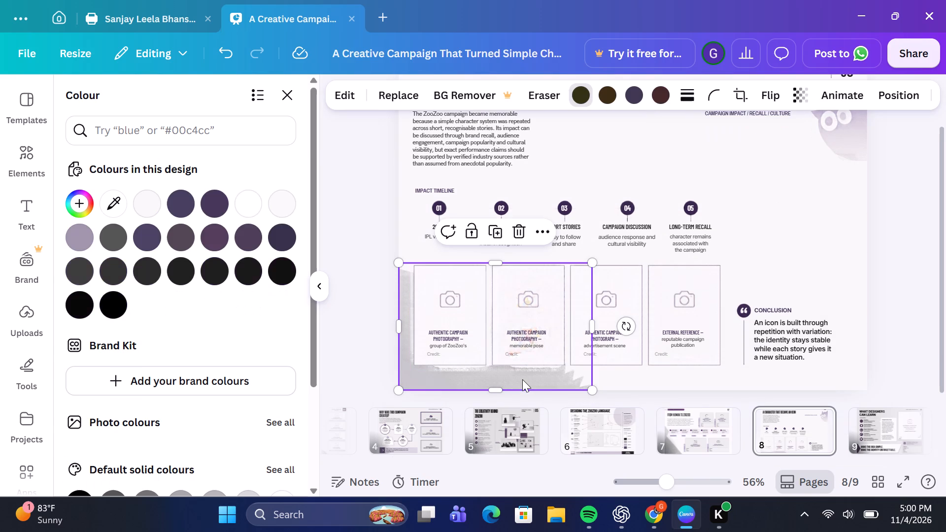
key("BackSpace")
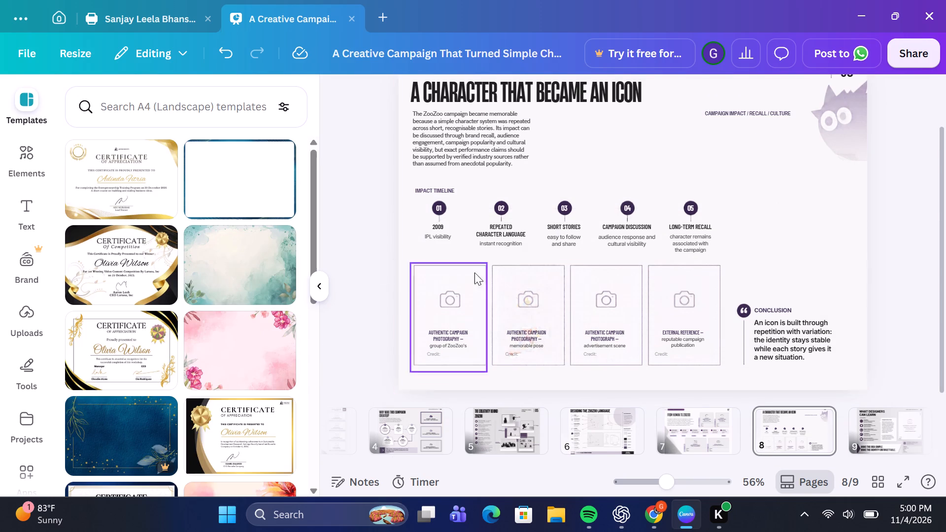
Move the CONCLUSION heading up to the space below the purple character and enlarge it to font size 18.
left_click(790, 308)
left_click_drag(790, 308, 791, 161)
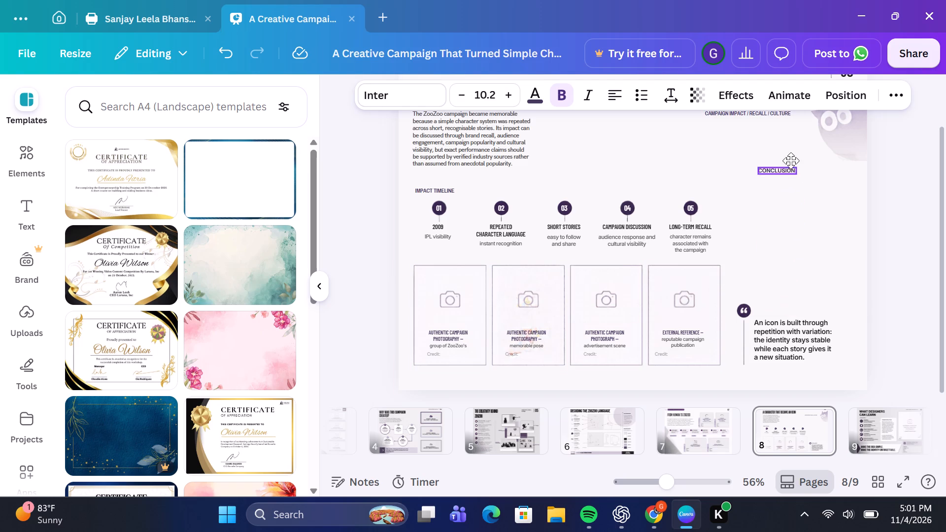
left_click_drag(791, 161, 785, 159)
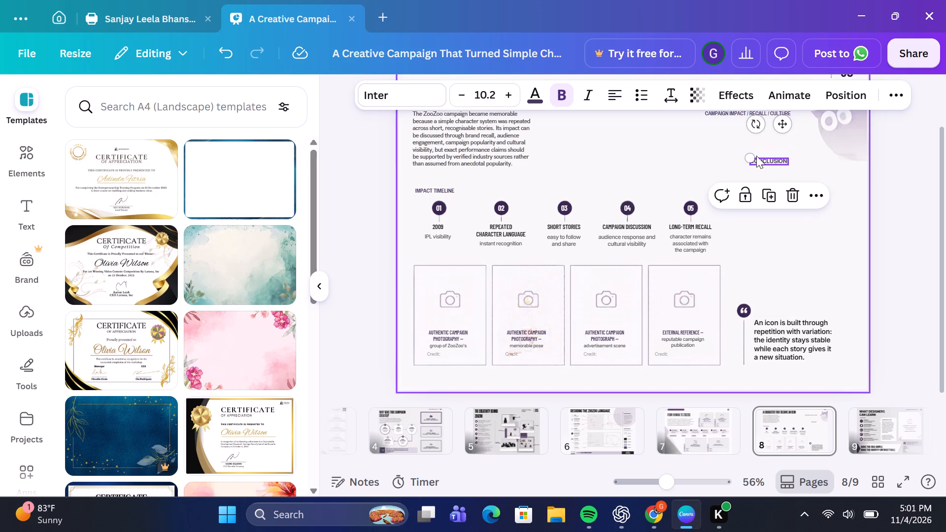
left_click_drag(749, 156, 722, 145)
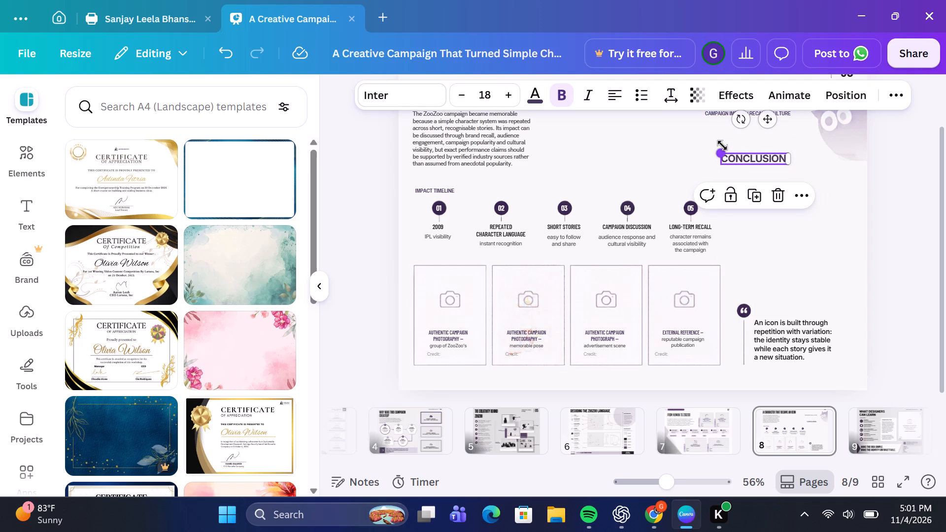
scroll(529, 114, "up", 1)
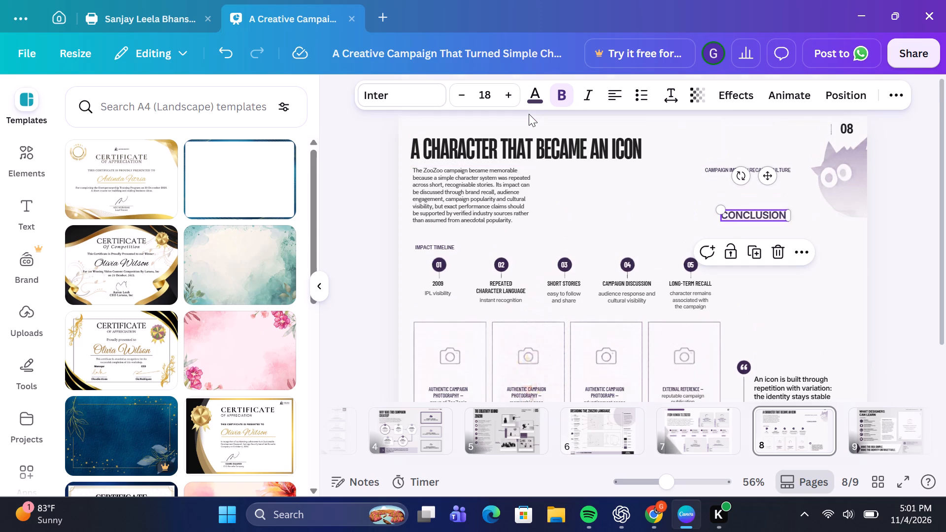
left_click(718, 208)
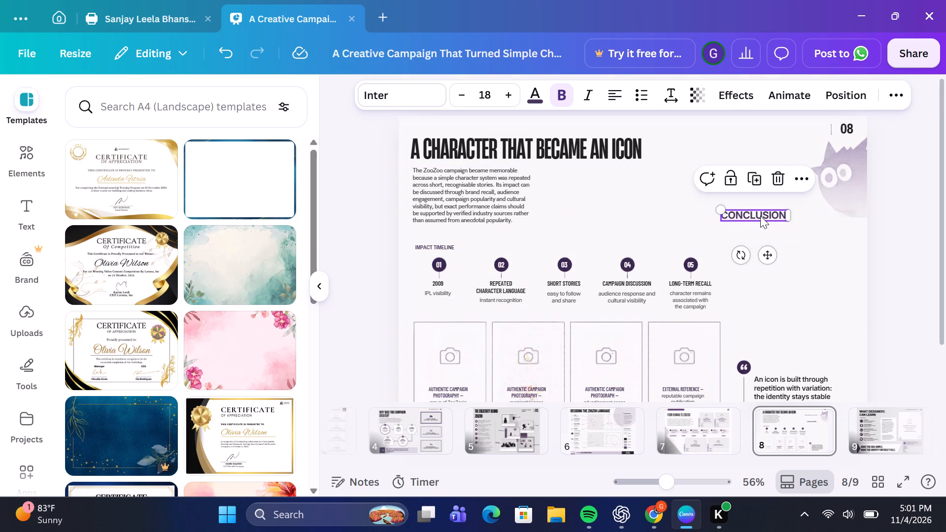
left_click_drag(759, 211, 801, 229)
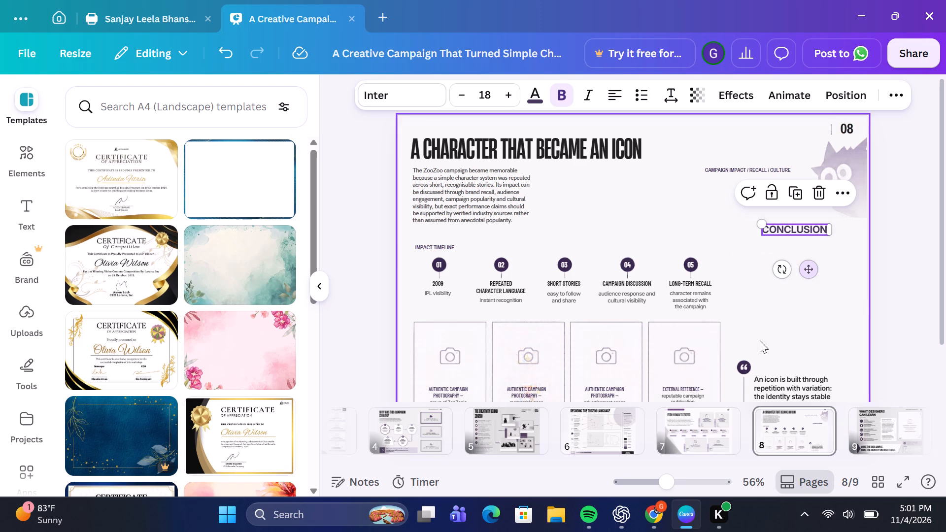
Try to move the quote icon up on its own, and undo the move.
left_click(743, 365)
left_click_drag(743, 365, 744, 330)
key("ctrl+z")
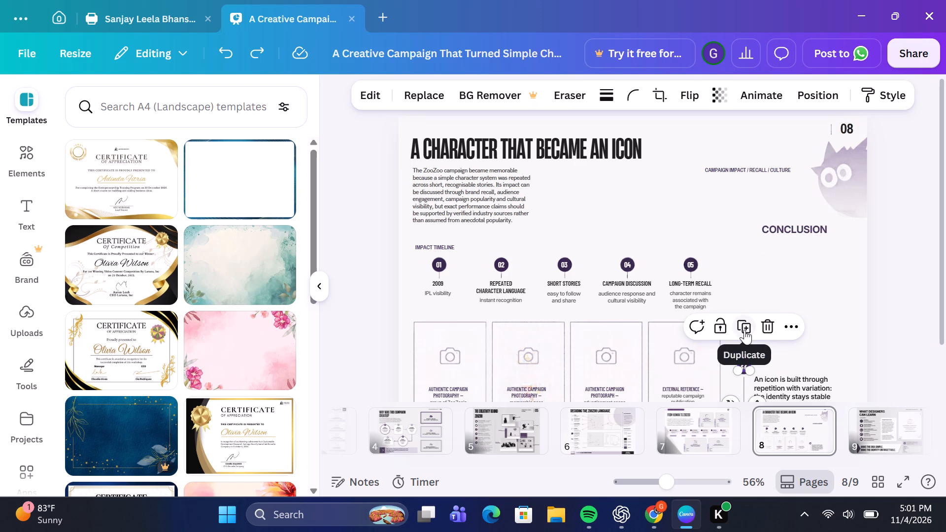
Group the round quote icon with the vertical line beneath it.
scroll(744, 330, "down", 2)
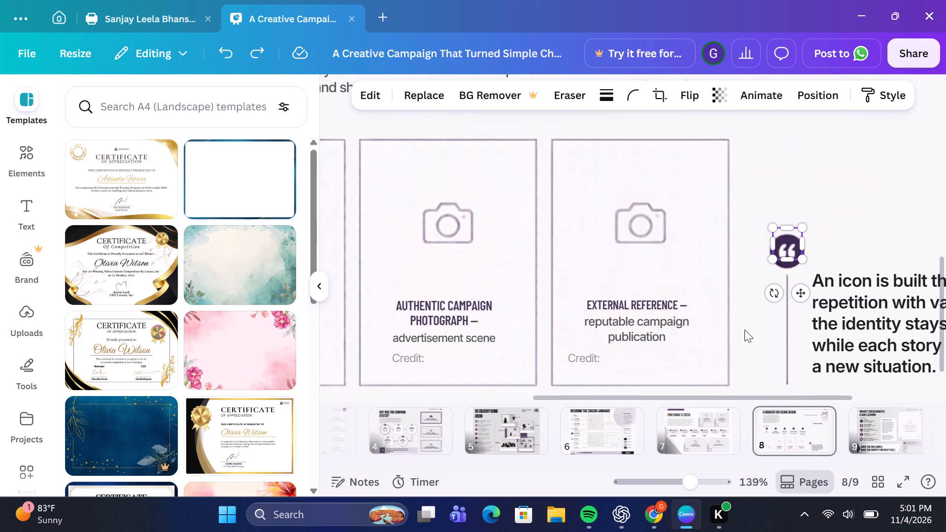
left_click(763, 241)
left_click(776, 141)
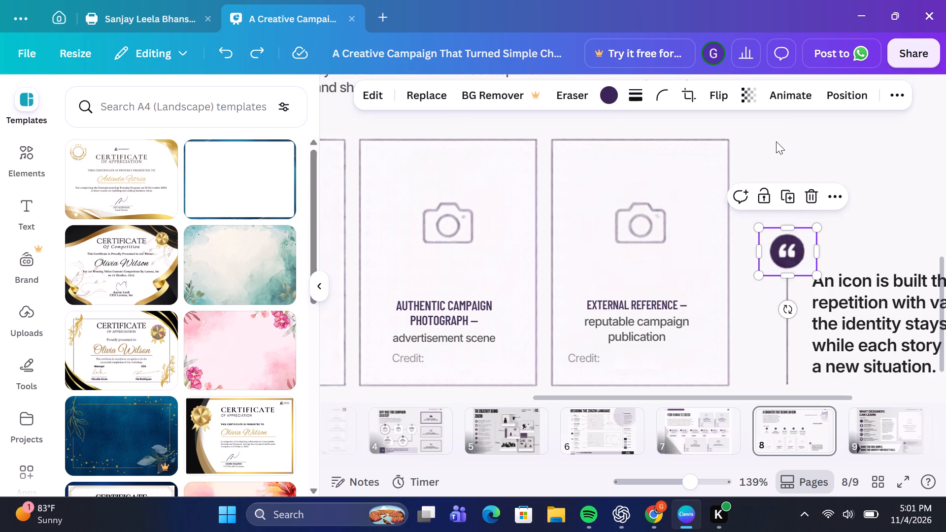
left_click_drag(756, 207, 784, 261)
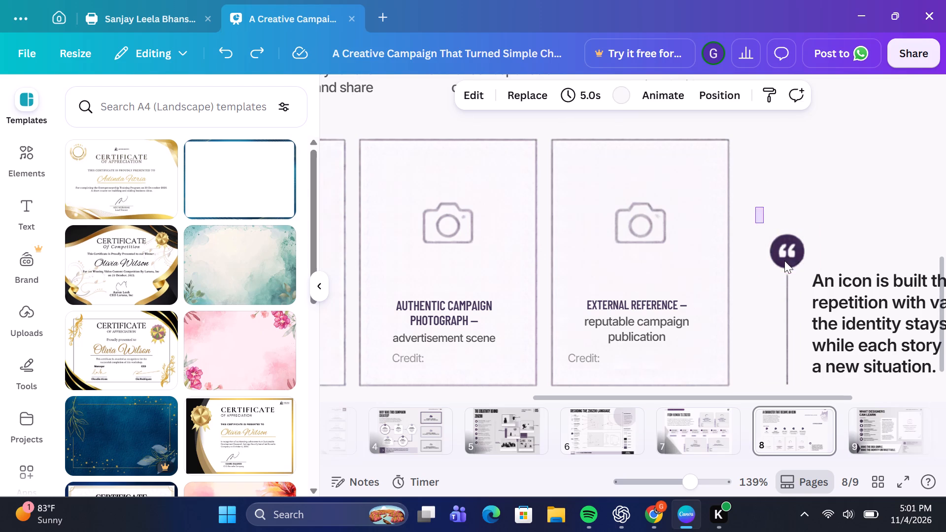
left_click_drag(784, 261, 796, 332)
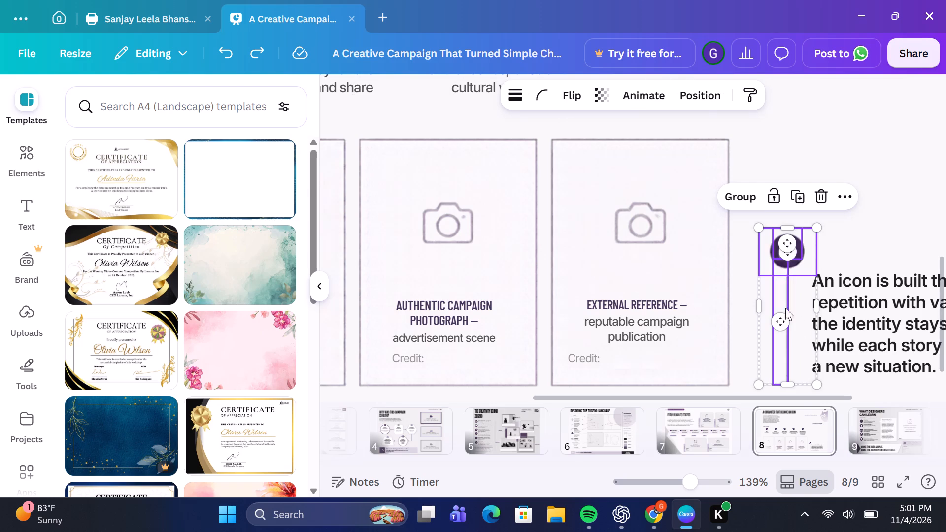
left_click(746, 190)
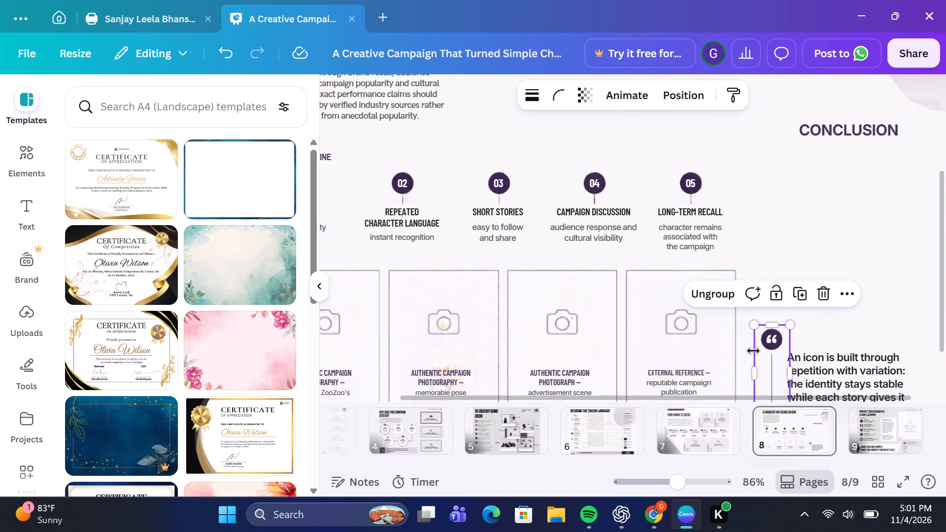
Move the grouped quote icon and line up to just below the start of the CONCLUSION heading.
left_click_drag(776, 357, 791, 193)
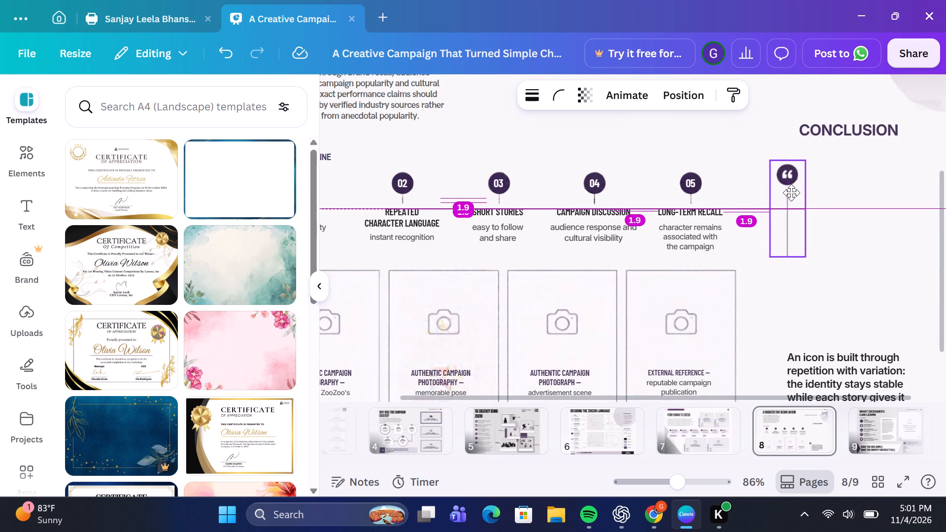
left_click_drag(791, 193, 798, 189)
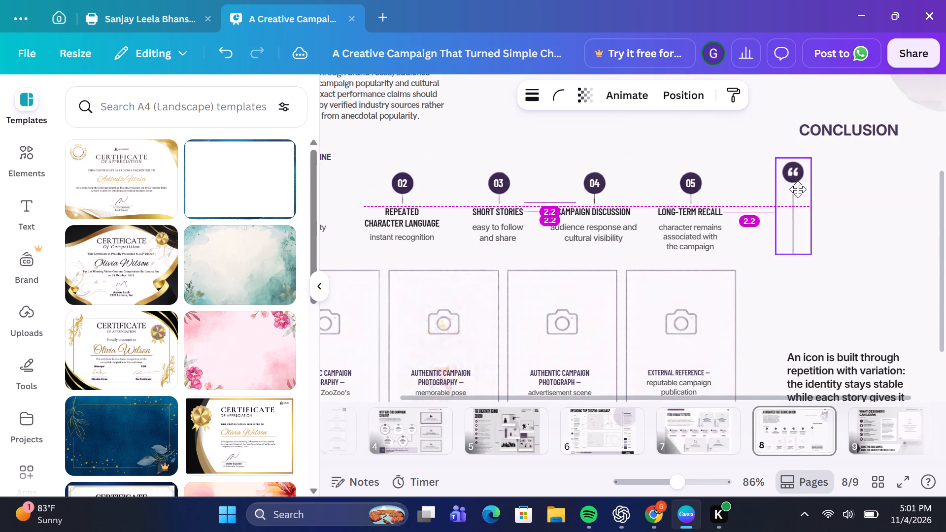
left_click_drag(798, 189, 800, 181)
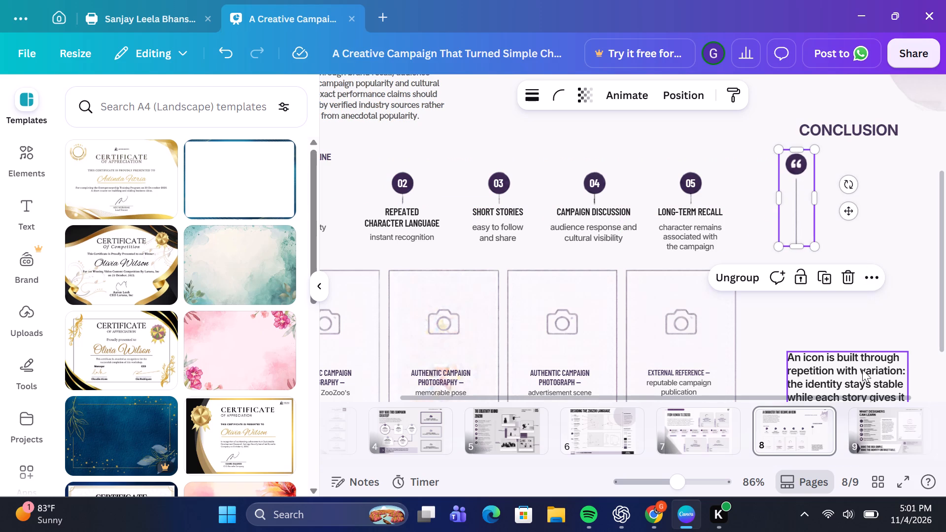
Move the "An icon is built through repetition" paragraph up beside the quote line, directly under the CONCLUSION heading.
left_click(862, 369)
left_click_drag(852, 374, 875, 195)
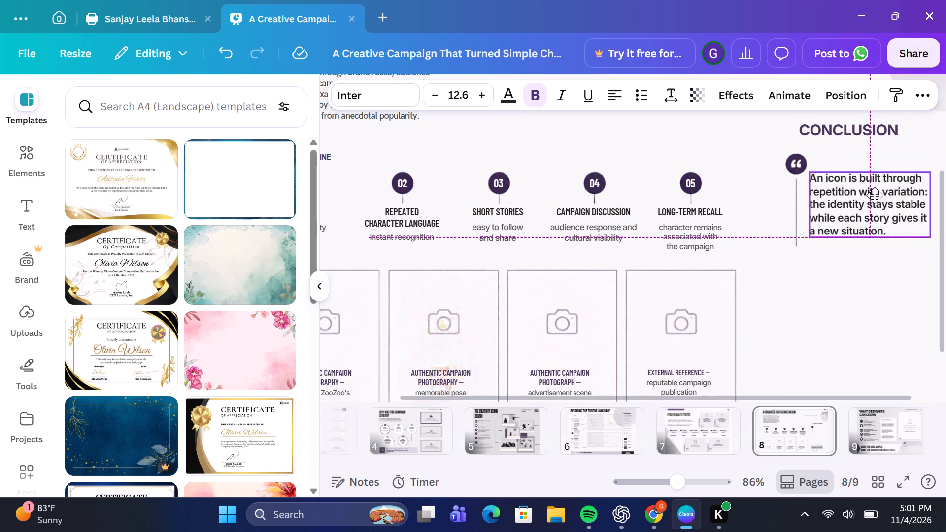
left_click_drag(875, 195, 872, 194)
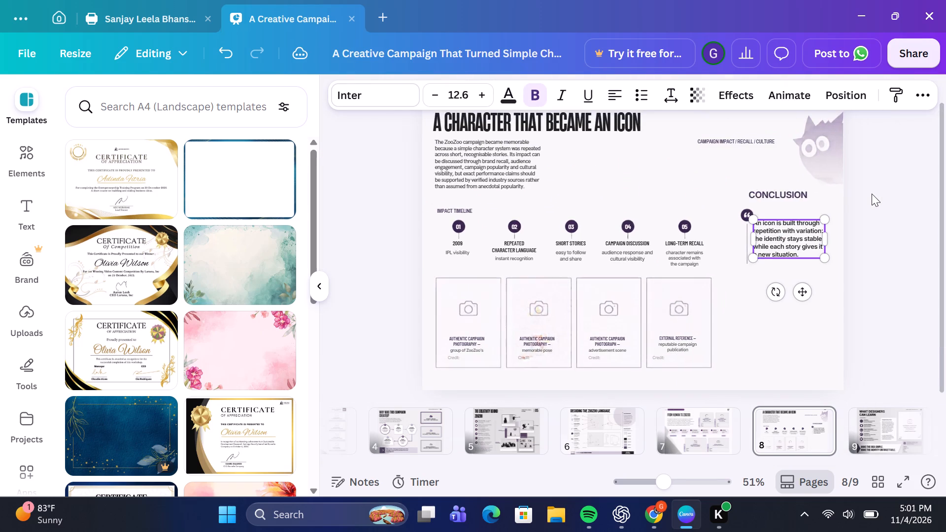
left_click_drag(776, 239, 779, 214)
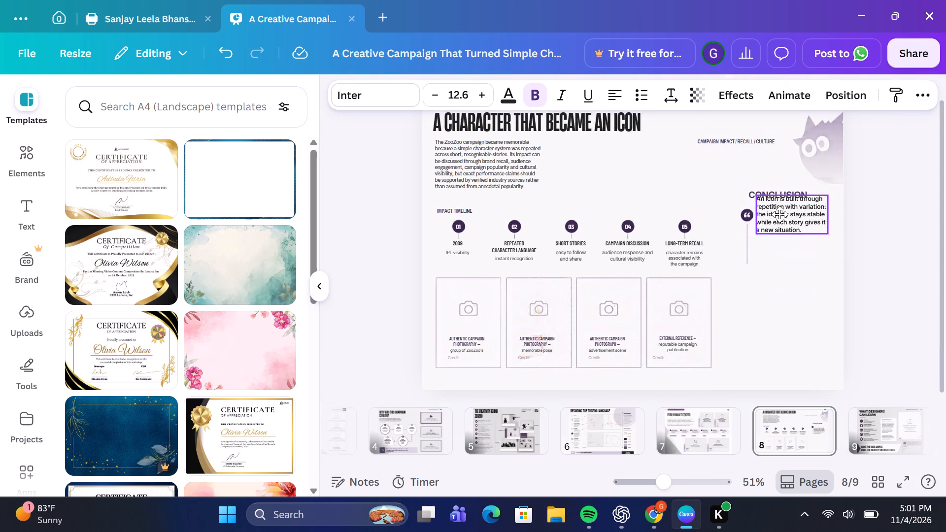
left_click_drag(779, 214, 778, 223)
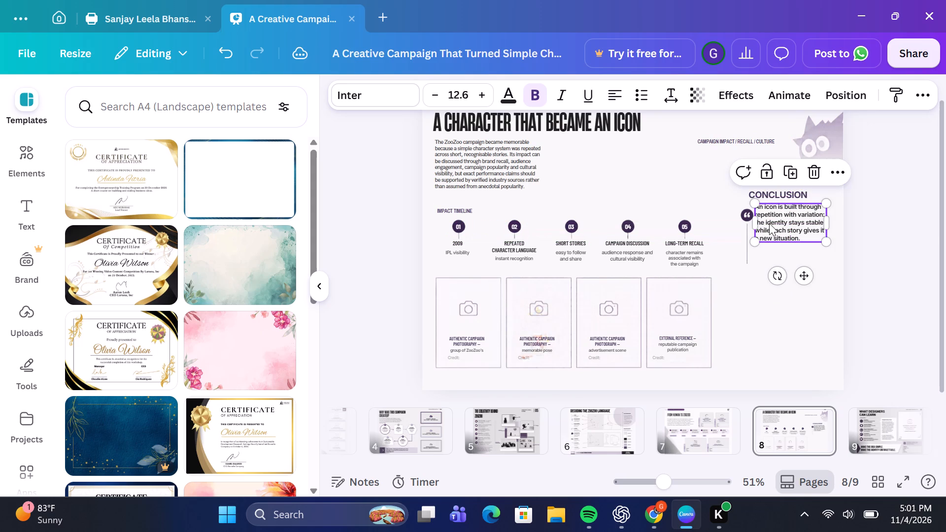
Shift the quote icon and line group up and outward, clear of the CONCLUSION heading and paragraph.
left_click(743, 217)
left_click_drag(743, 217, 735, 204)
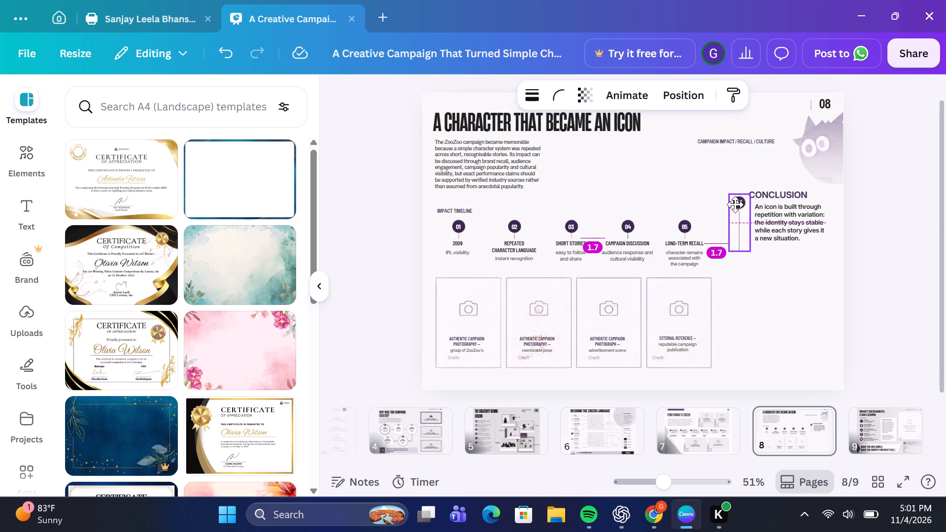
left_click_drag(735, 204, 738, 202)
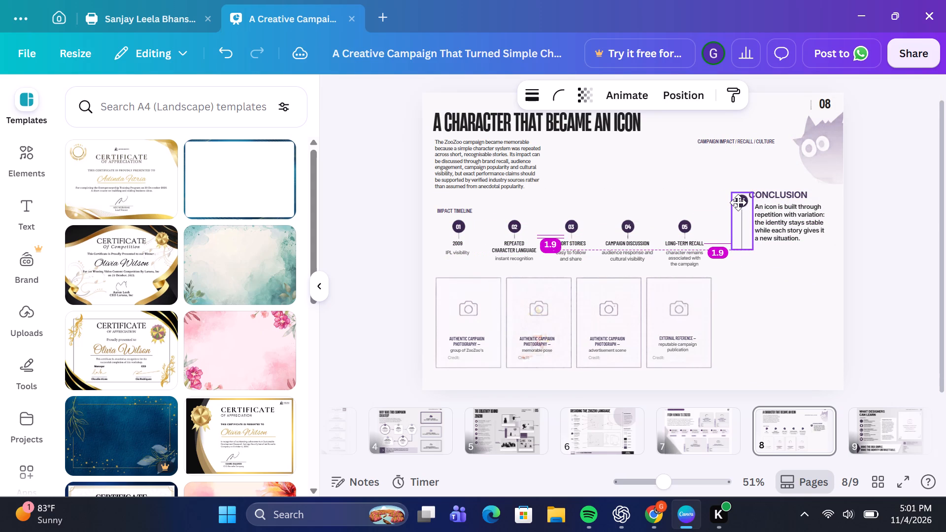
left_click_drag(738, 202, 738, 207)
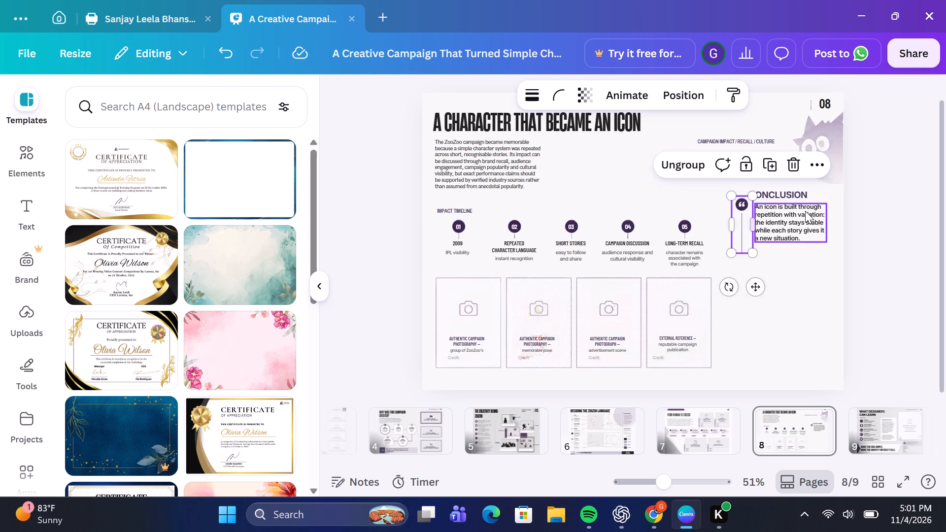
Reposition the conclusion paragraph closer to the quote line, leaving a gap below the CONCLUSION heading.
left_click(803, 211)
left_click_drag(803, 211, 797, 214)
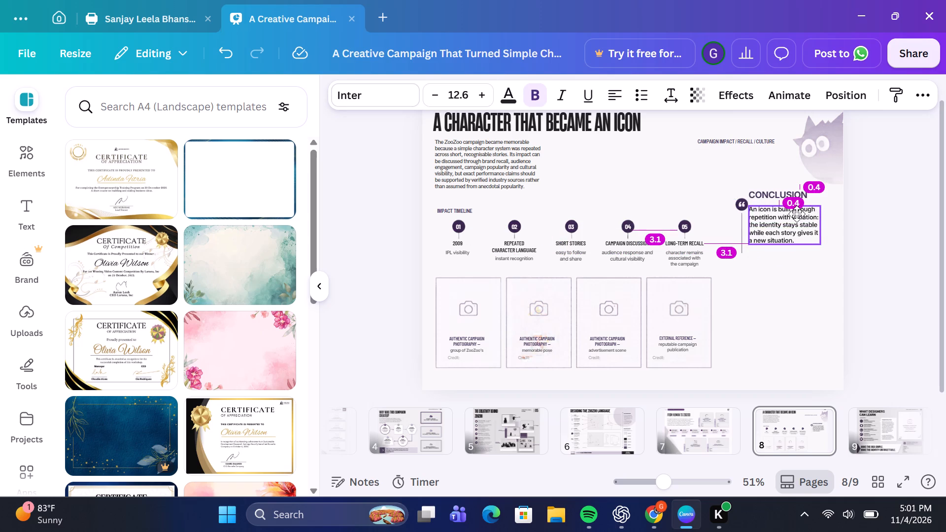
left_click_drag(797, 214, 796, 217)
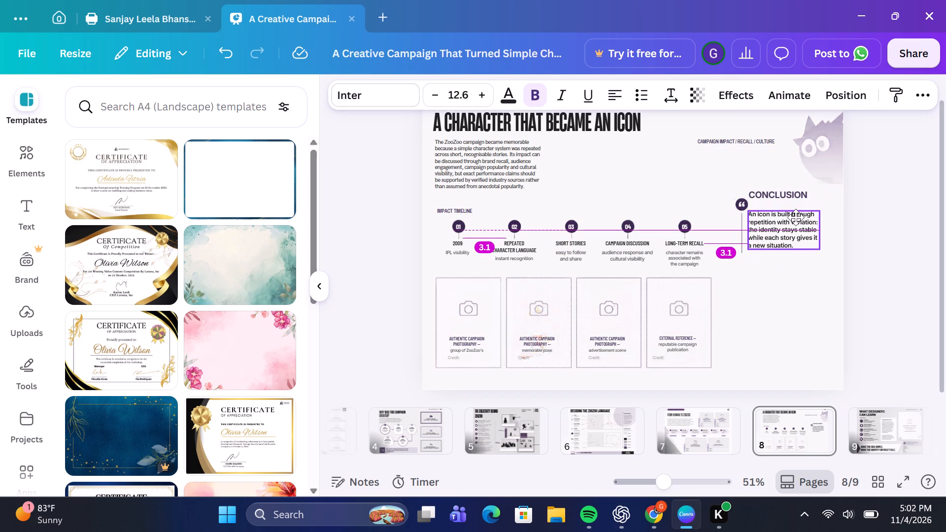
left_click_drag(796, 217, 796, 218)
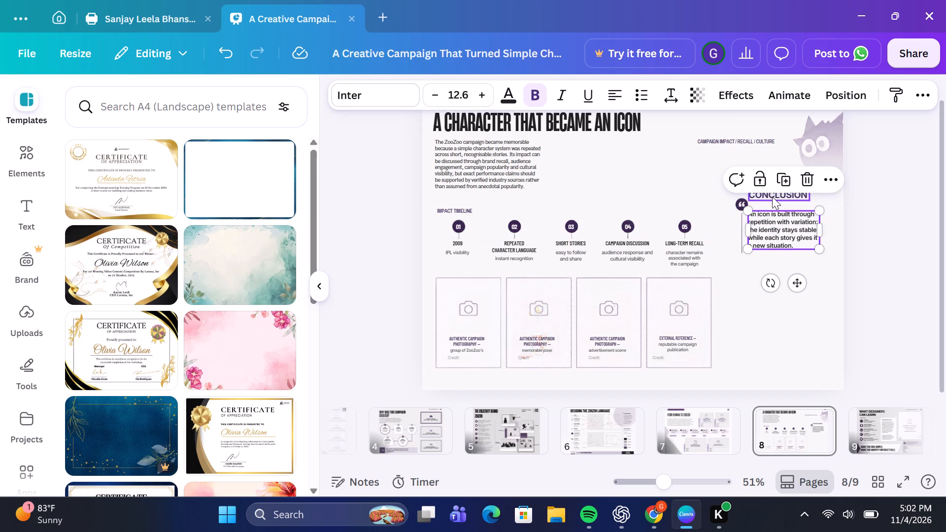
Lower the CONCLUSION heading so it sits level with the quote icon, just above its paragraph.
left_click(773, 196)
left_click_drag(773, 196, 779, 207)
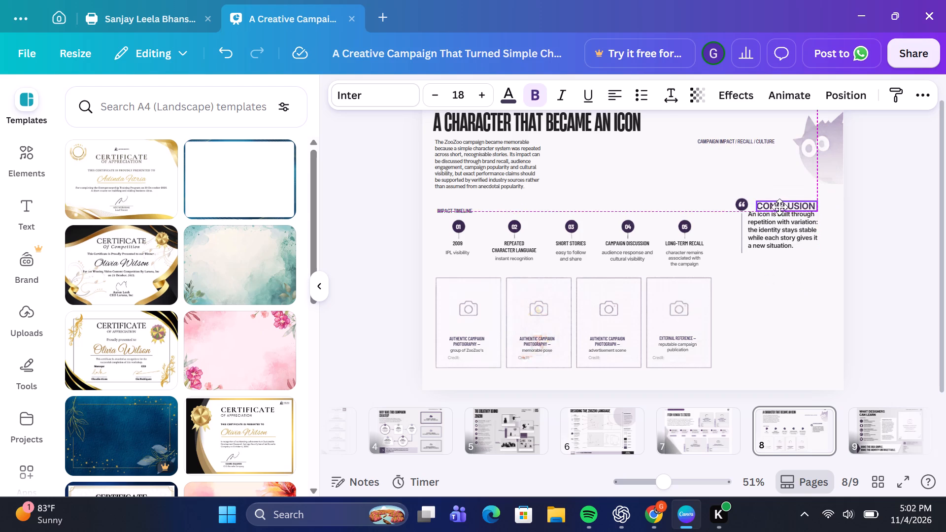
left_click_drag(779, 207, 782, 204)
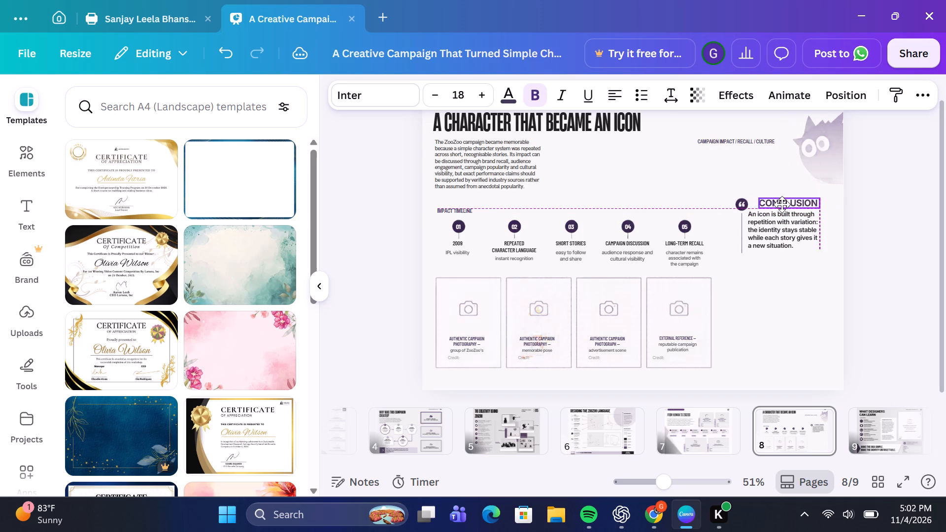
left_click_drag(782, 204, 779, 204)
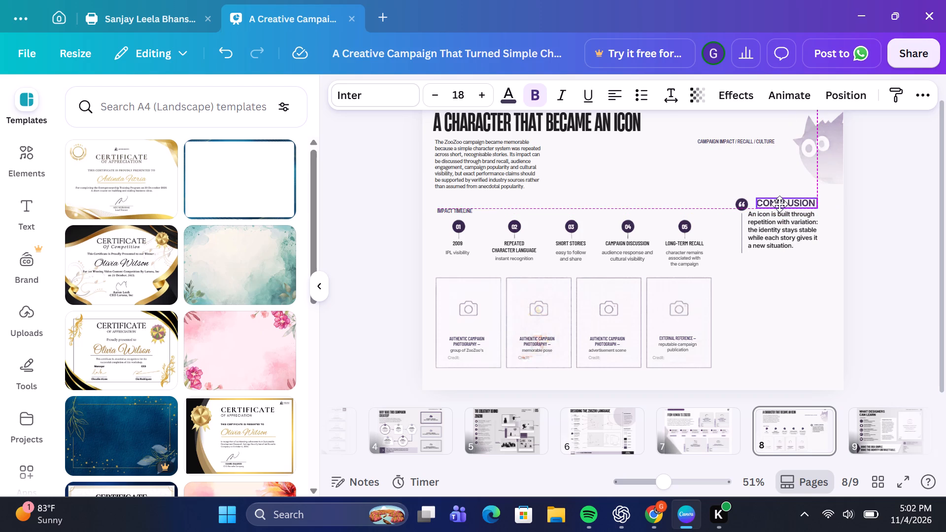
left_click_drag(779, 204, 779, 203)
left_click(877, 249)
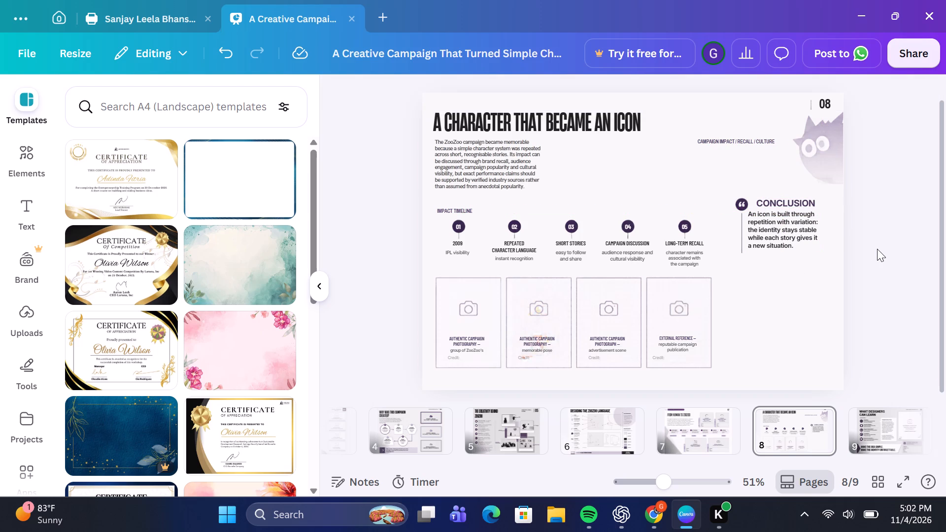
Narrow the "An icon is built through repetition" paragraph to about 4.1 wide and align it directly beneath the CONCLUSION heading.
left_click(768, 228)
left_click_drag(821, 228, 808, 238)
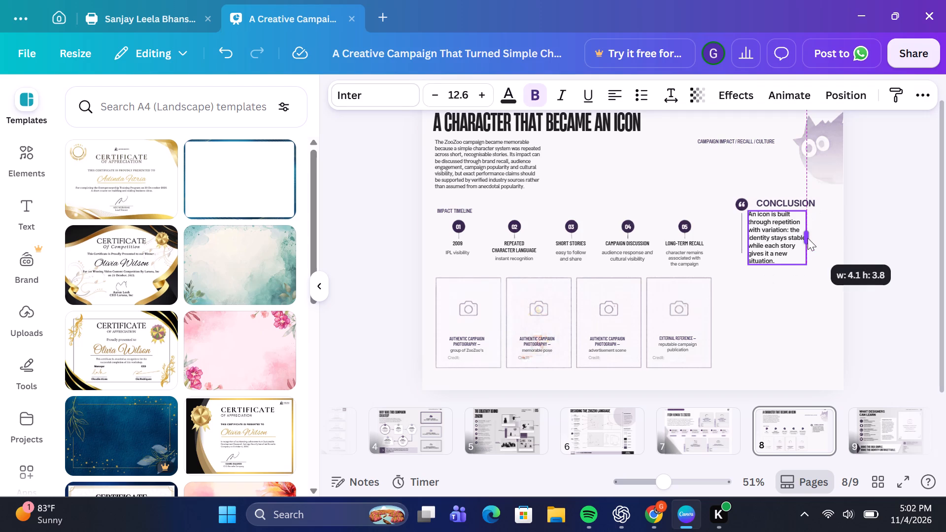
left_click_drag(808, 238, 809, 239)
left_click_drag(775, 240, 795, 242)
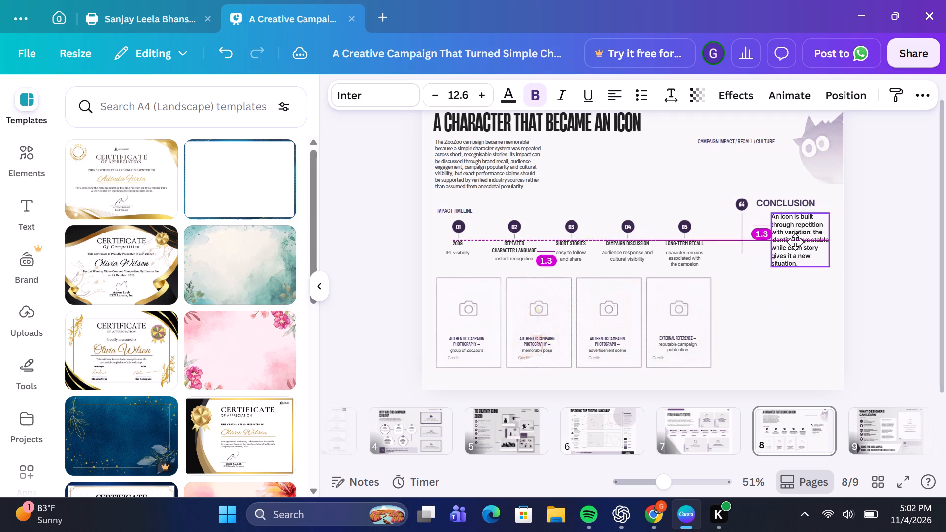
left_click_drag(795, 242, 785, 240)
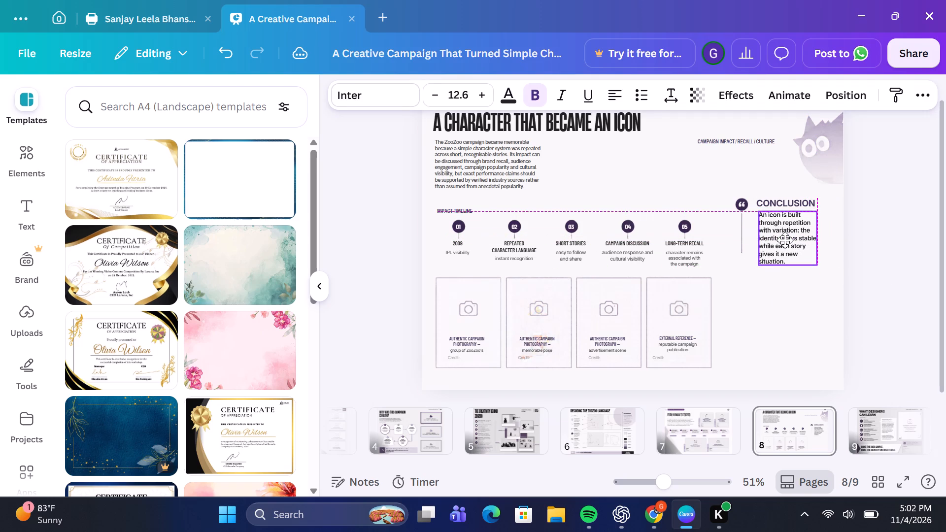
left_click_drag(785, 240, 786, 240)
Ungroup the quote icon and vertical line, and stretch them to about 5.6 high, reaching below the conclusion paragraph.
left_click(739, 232)
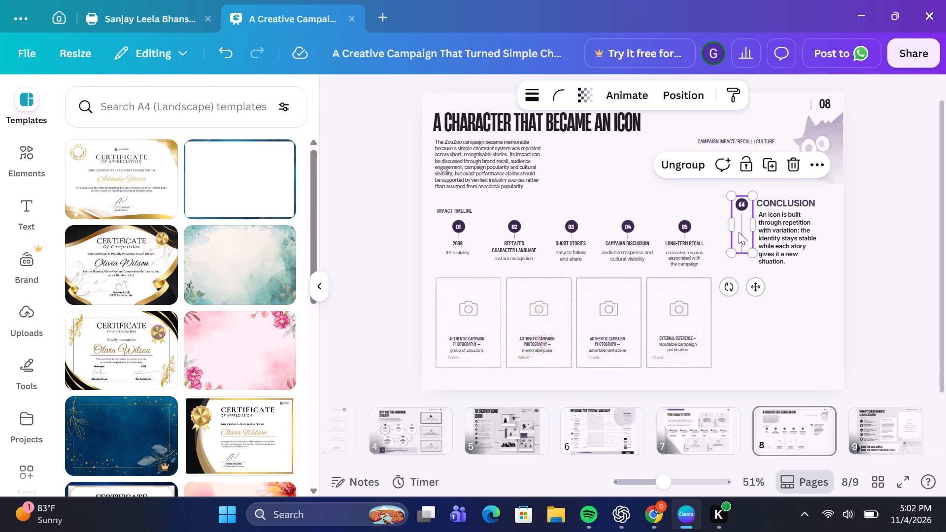
left_click_drag(749, 250, 746, 265)
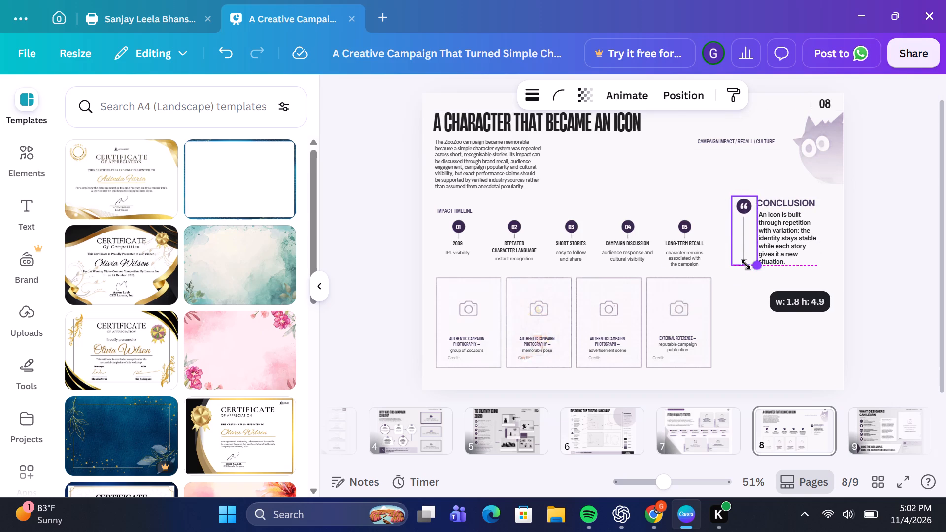
left_click_drag(746, 265, 743, 256)
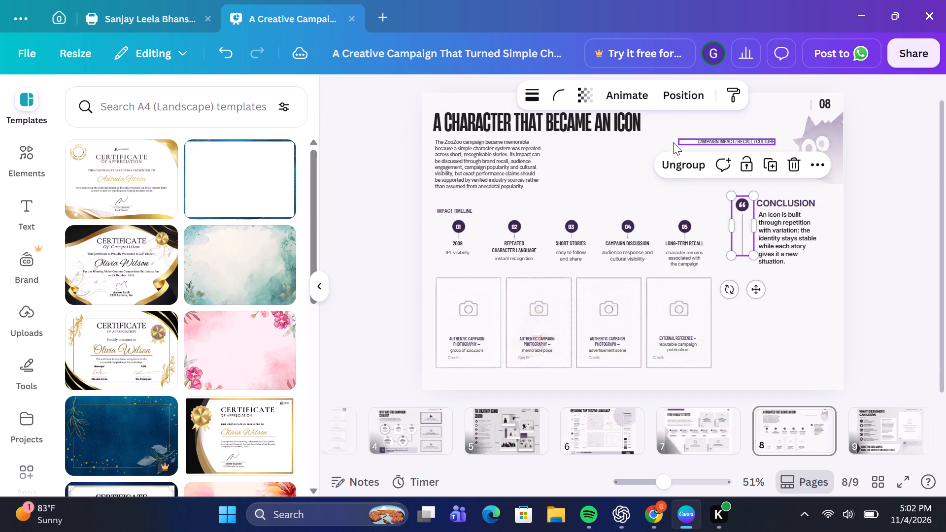
left_click(684, 163)
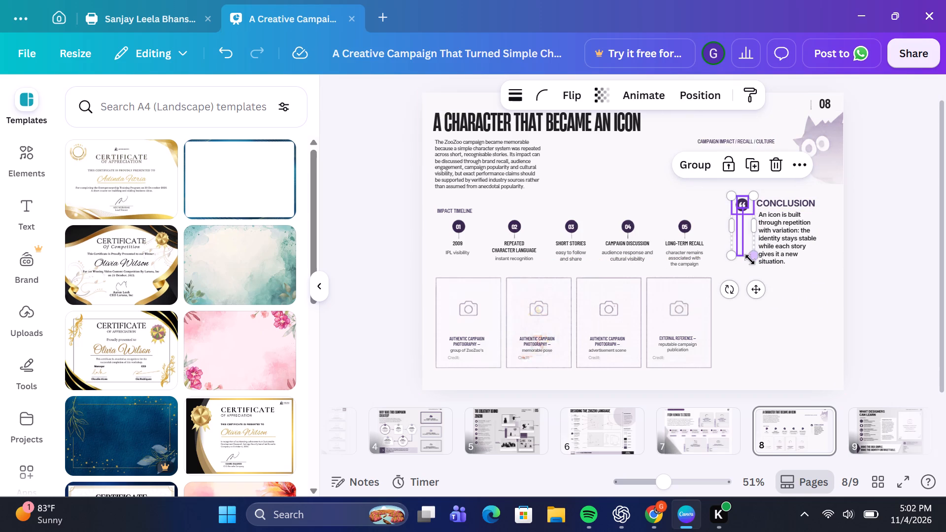
left_click_drag(744, 256, 749, 279)
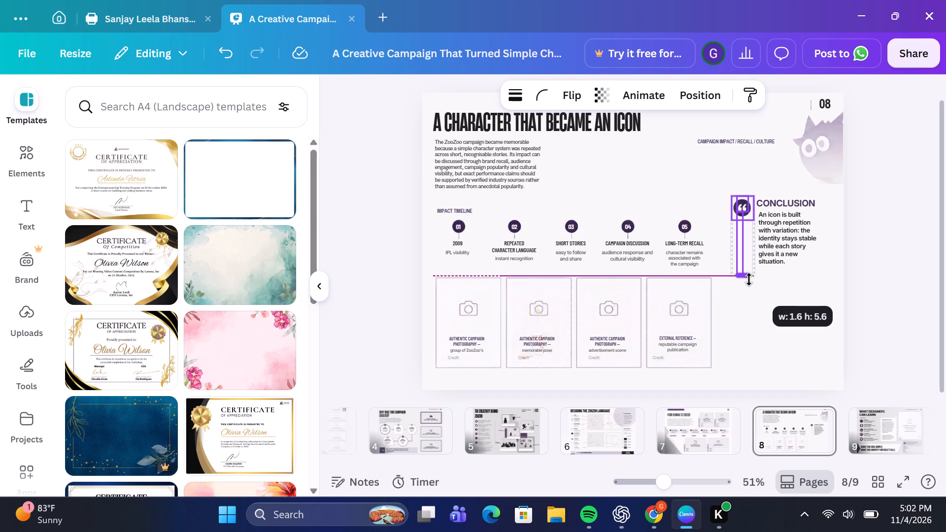
left_click_drag(749, 279, 750, 271)
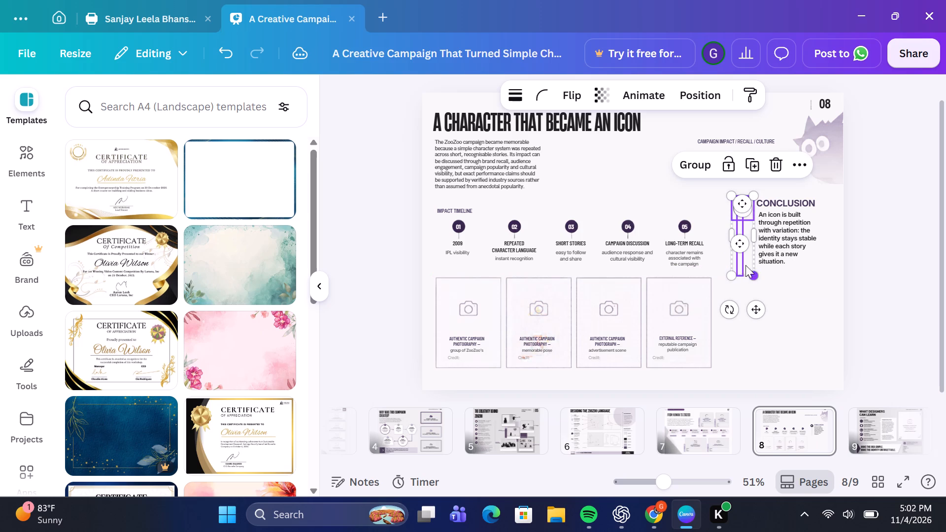
left_click(943, 259)
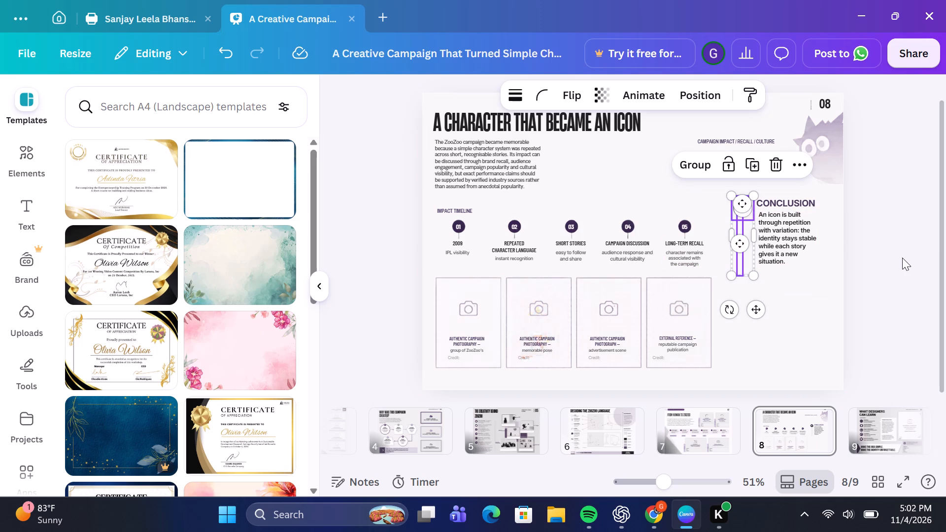
left_click(902, 258)
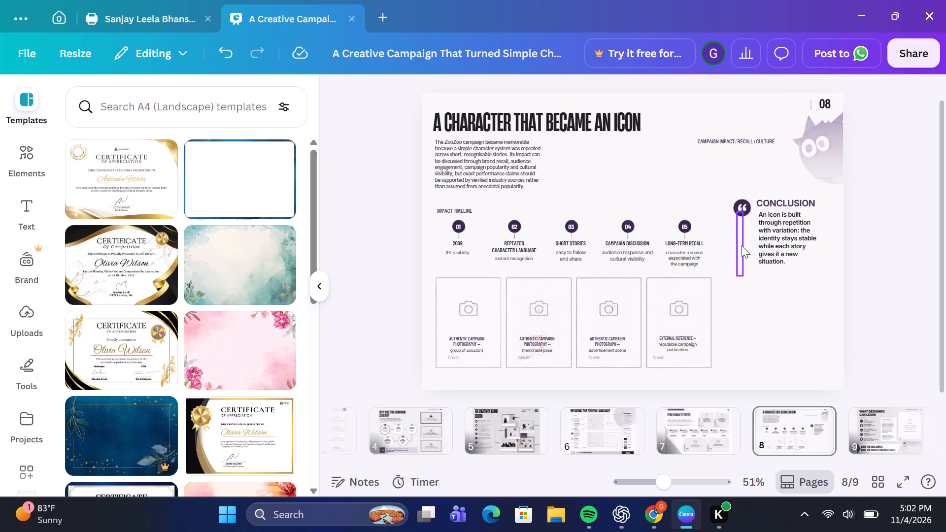
Widen the vertical quote line's frame to about 0.8, bringing the line closer to the conclusion paragraph.
left_click(742, 245)
left_click(742, 245)
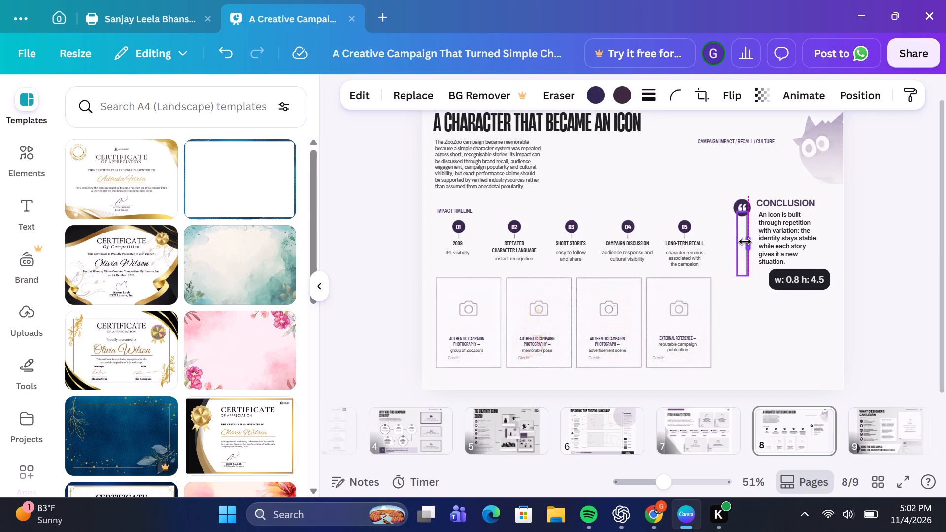
left_click(904, 240)
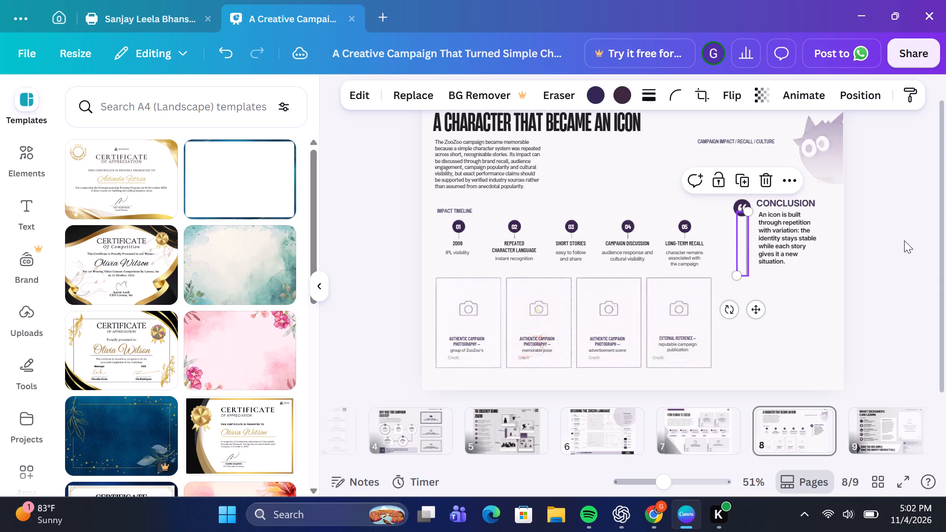
Shrink the dark circle of the quote icon so it sits over the top of the vertical line.
left_click(736, 209)
left_click_drag(733, 220, 733, 219)
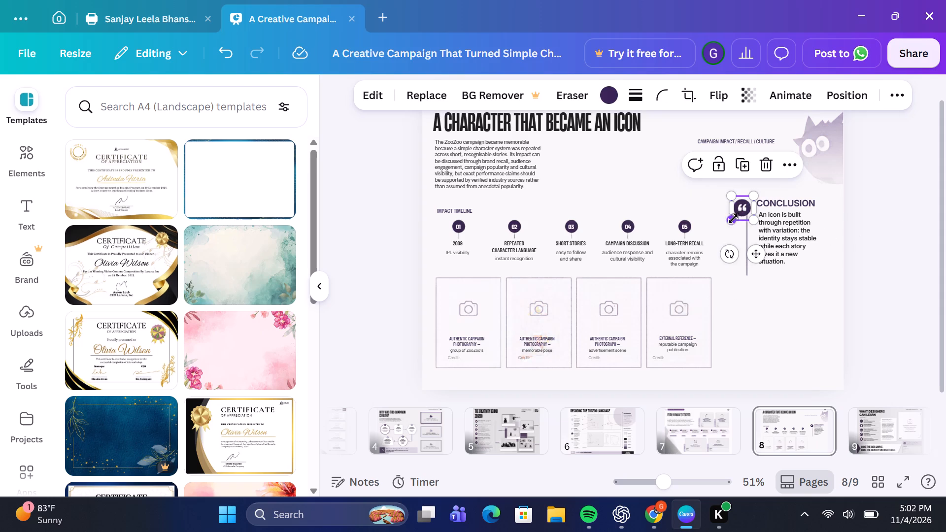
left_click_drag(733, 219, 737, 215)
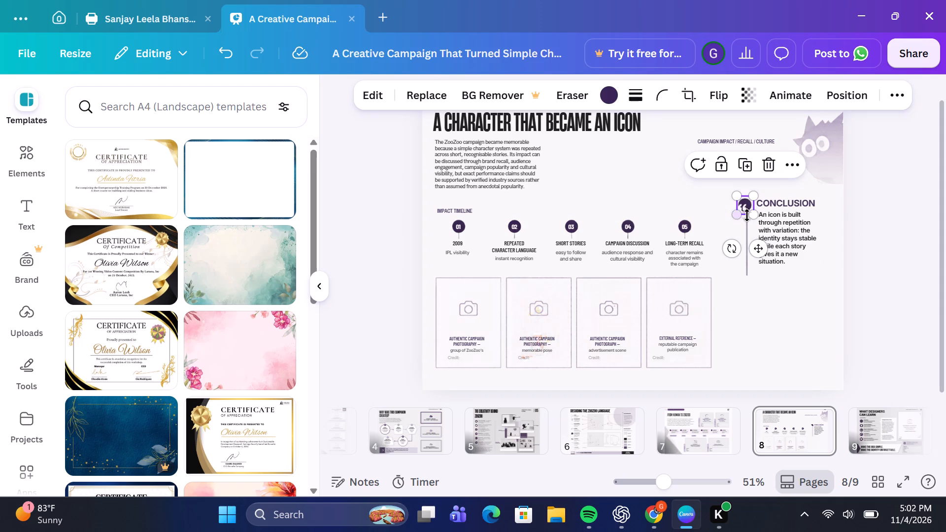
Shrink the white quotation mark and centre it inside the dark circle beside the CONCLUSION heading.
left_click(744, 205)
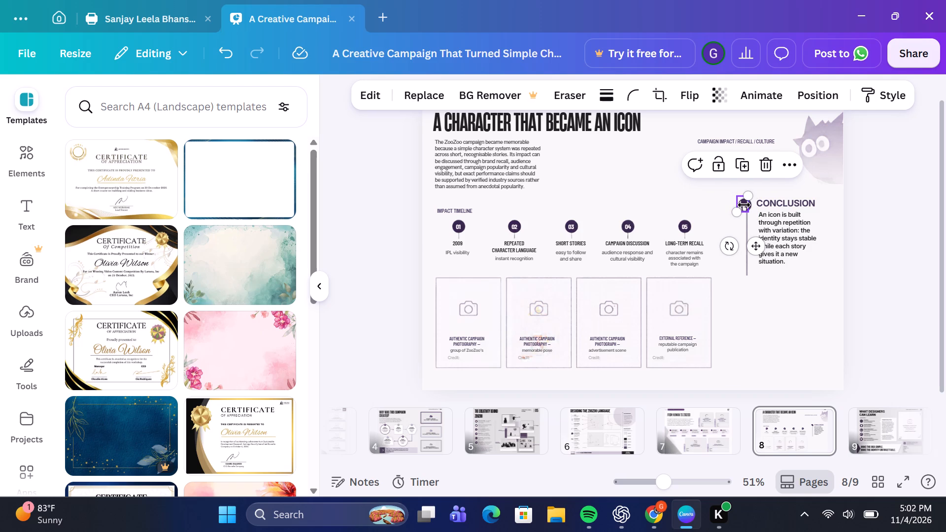
left_click(744, 205)
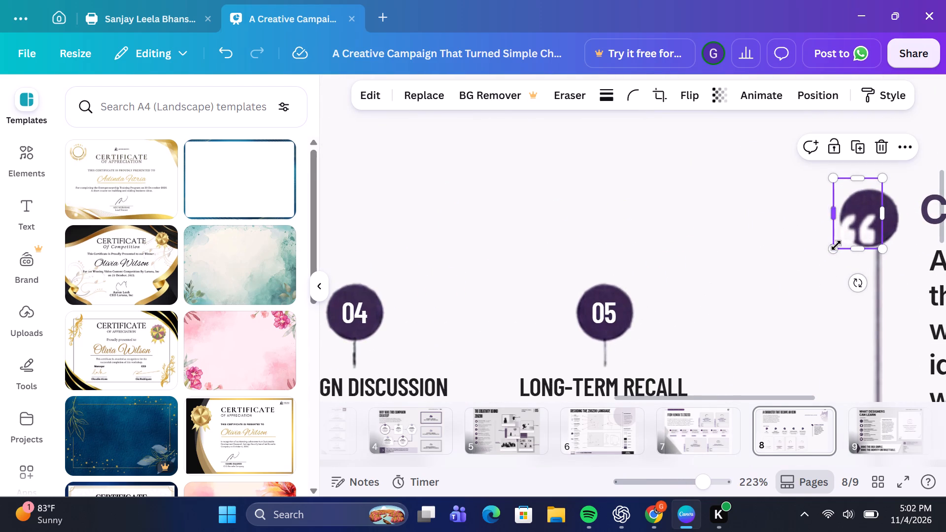
left_click_drag(834, 248, 845, 240)
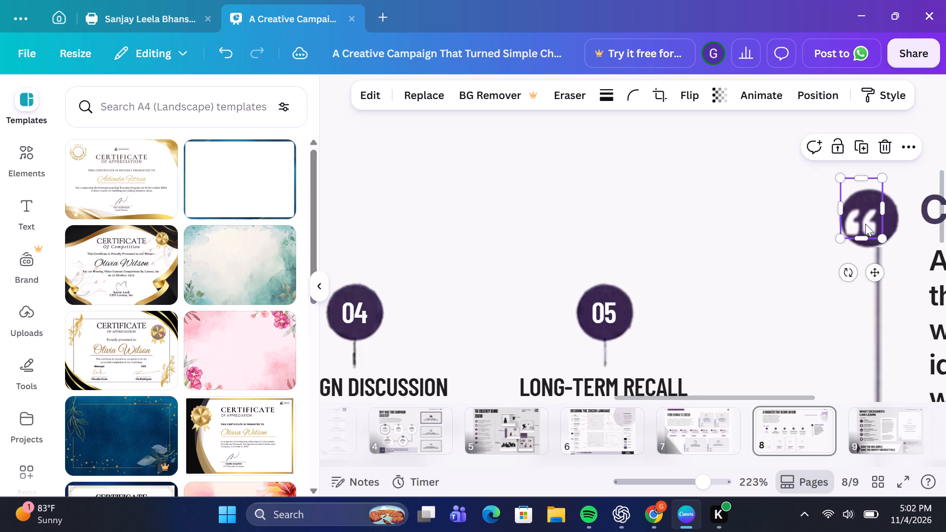
left_click_drag(865, 224, 876, 221)
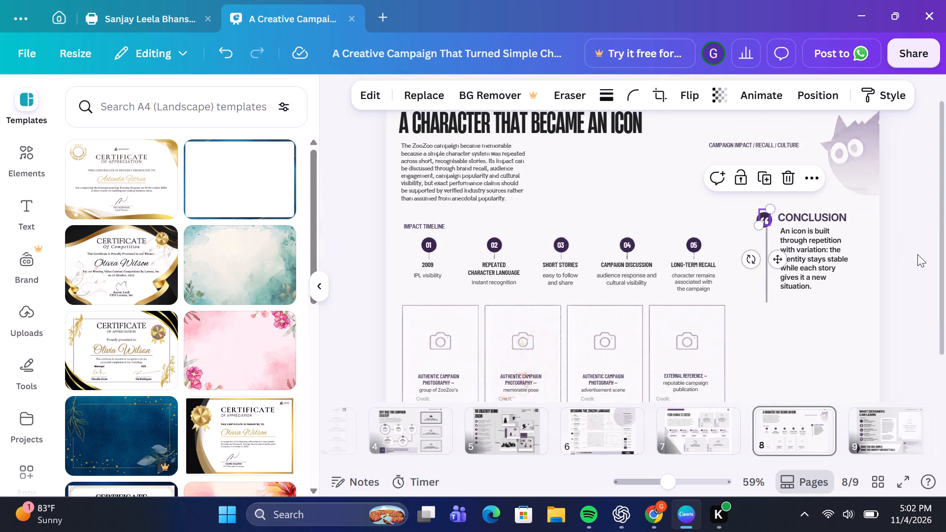
left_click(917, 254)
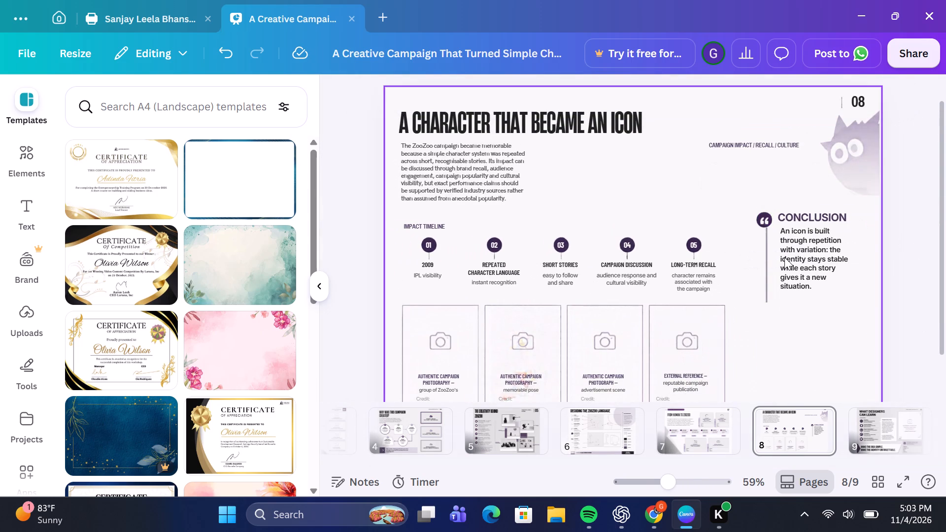
left_click(794, 174)
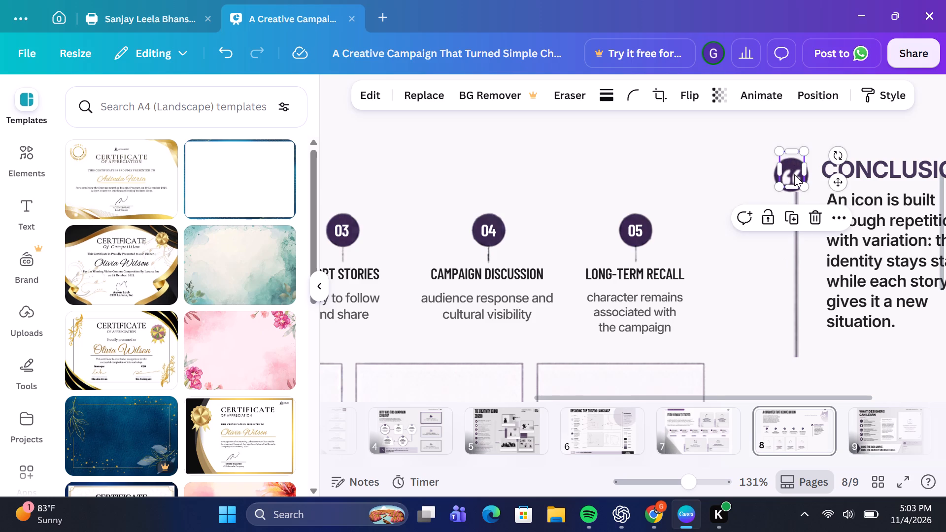
left_click(794, 174)
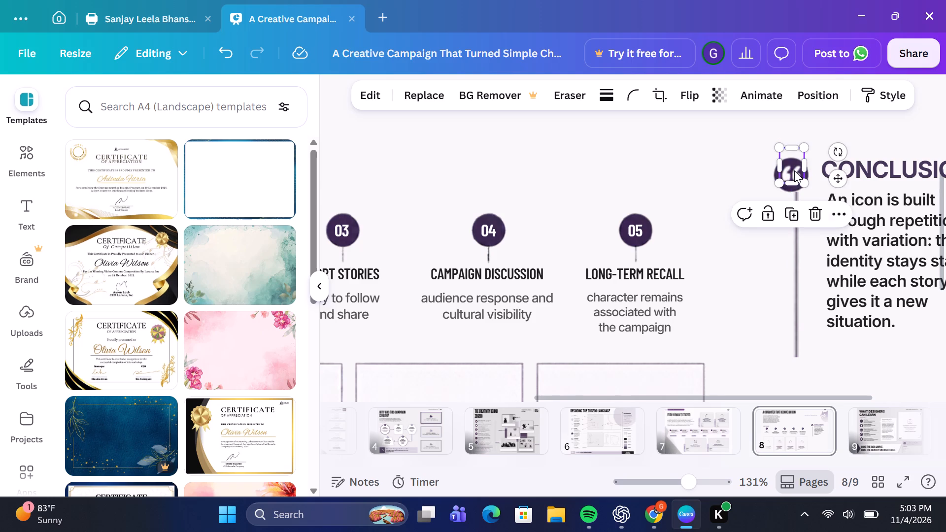
left_click(894, 248)
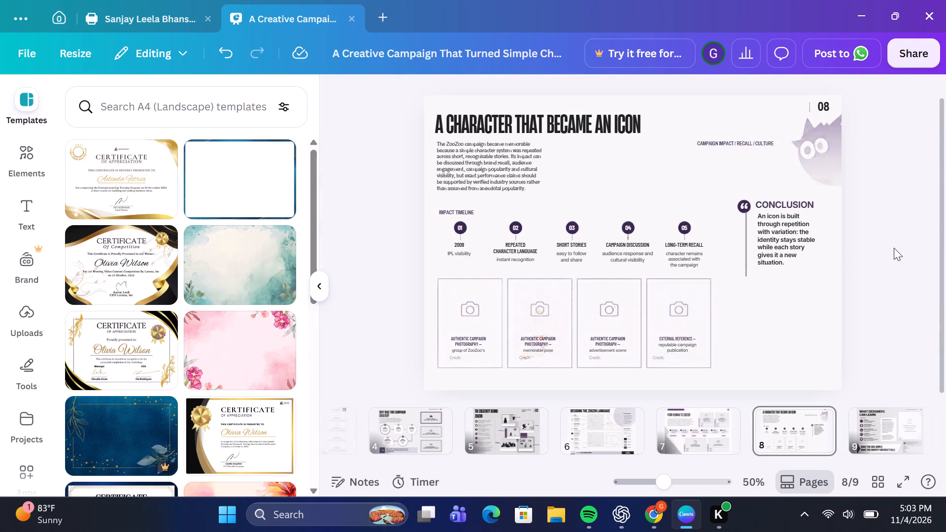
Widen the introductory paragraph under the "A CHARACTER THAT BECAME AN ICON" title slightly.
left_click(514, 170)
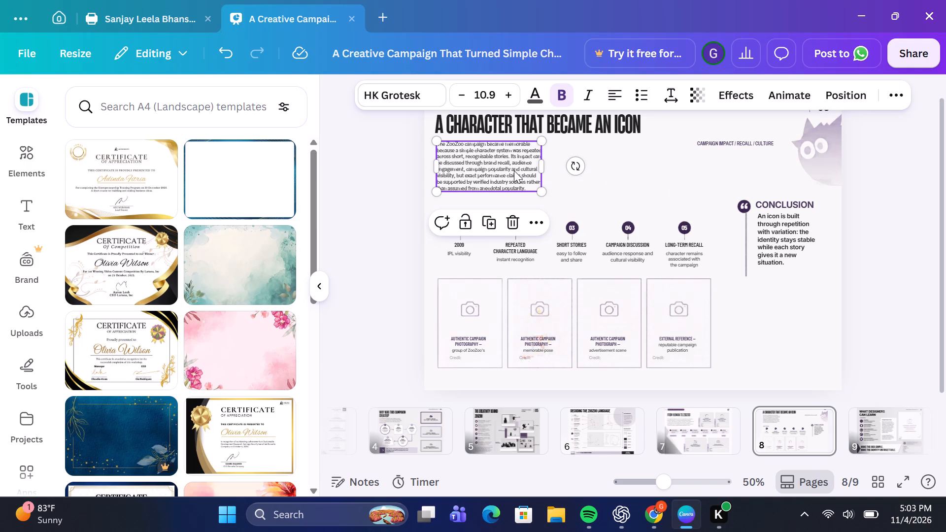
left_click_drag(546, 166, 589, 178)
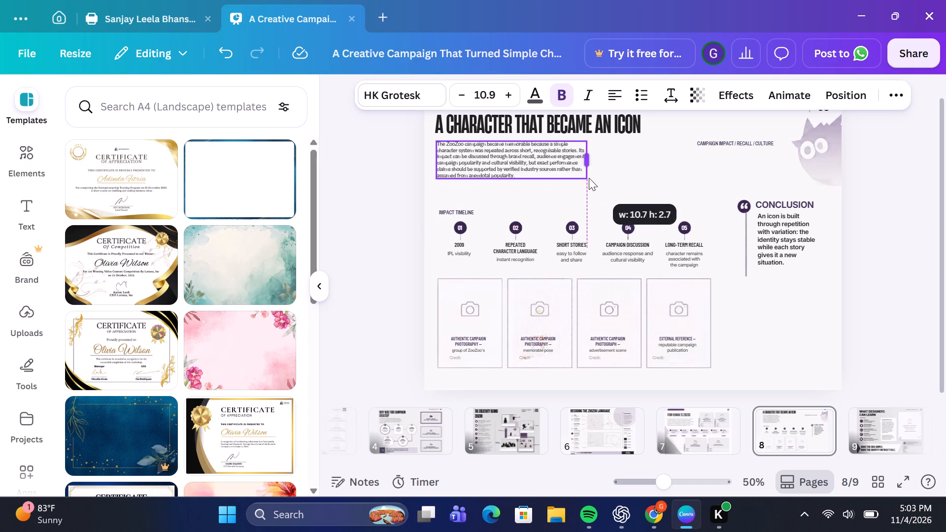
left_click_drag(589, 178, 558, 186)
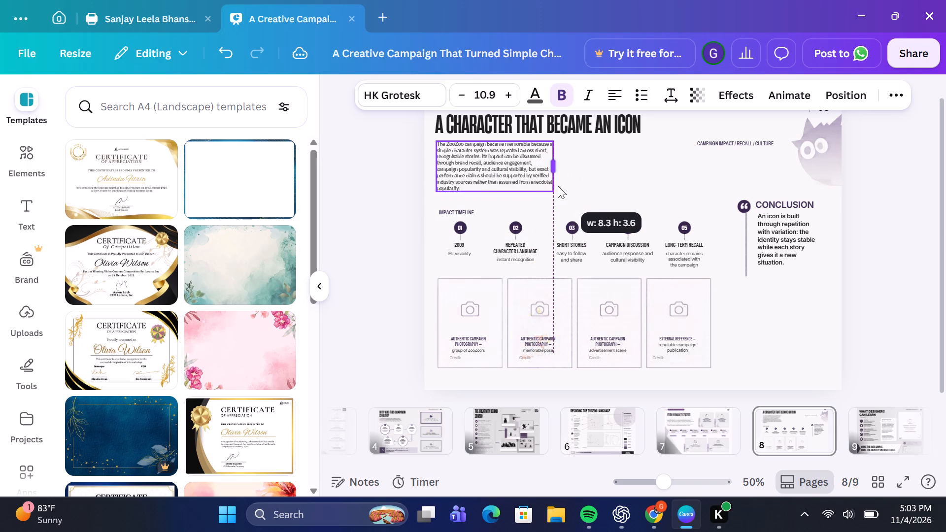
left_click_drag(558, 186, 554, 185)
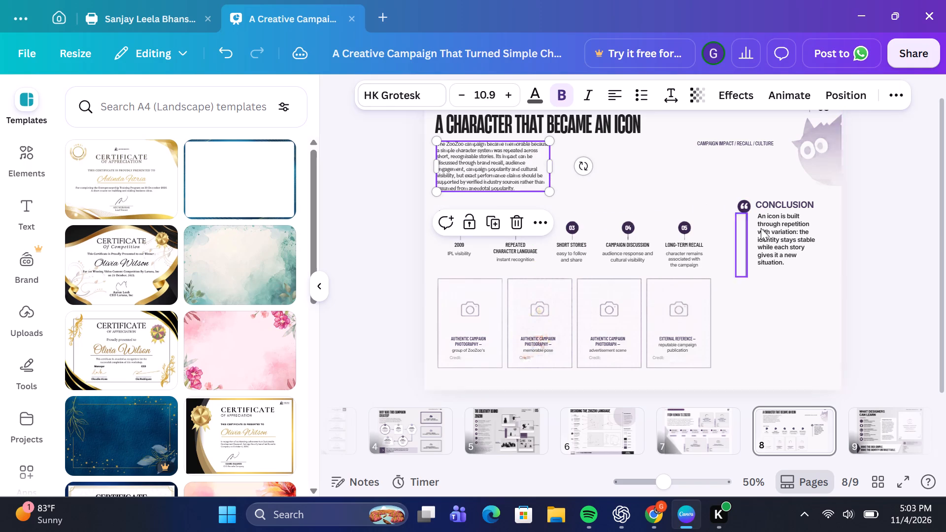
Set the introductory paragraph's font size to 12.6, matching the conclusion paragraph.
left_click(777, 236)
left_click(476, 178)
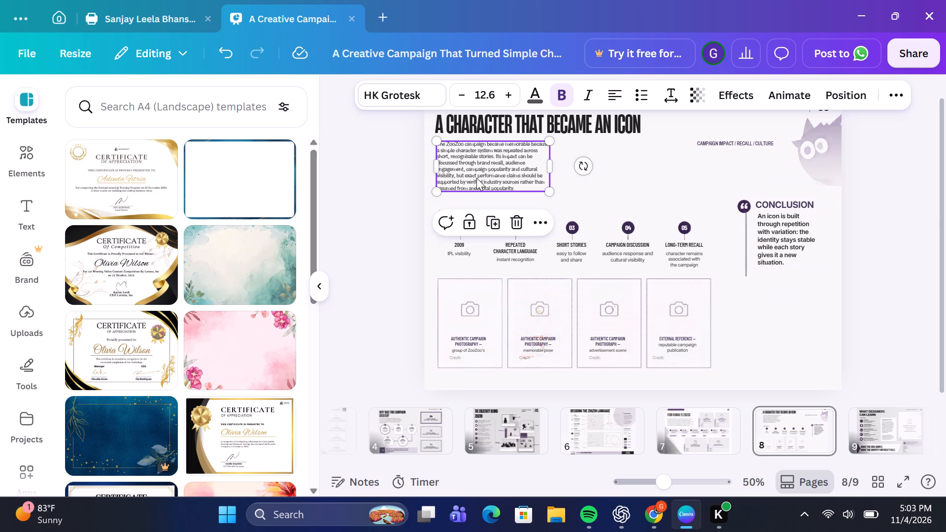
left_click(480, 99)
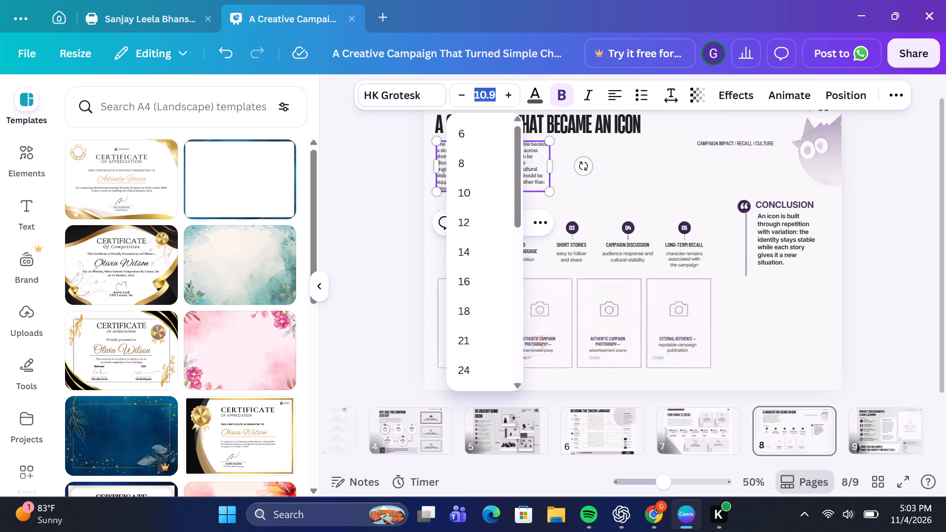
type("12.6")
key("Return")
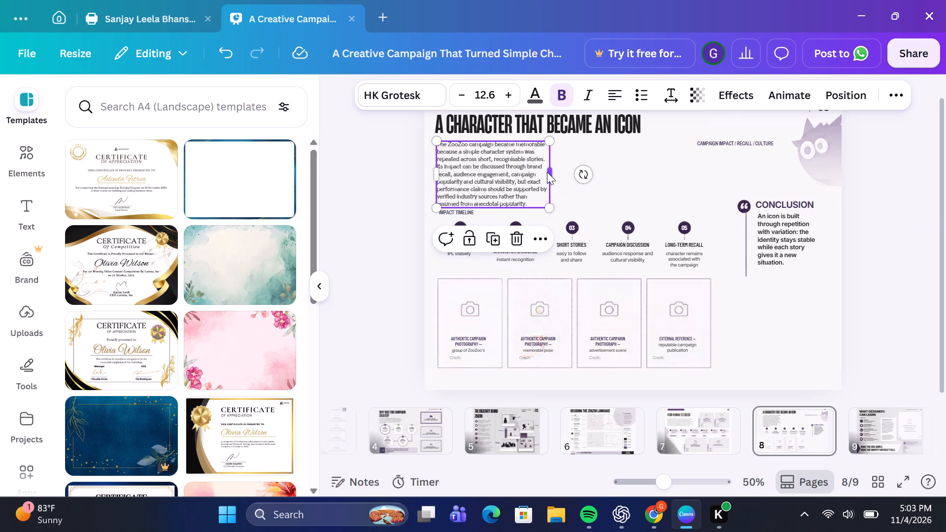
Widen the introductory paragraph's text box so its text wraps into six lines, clear of the IMPACT TIMELINE label.
left_click_drag(554, 176, 602, 175)
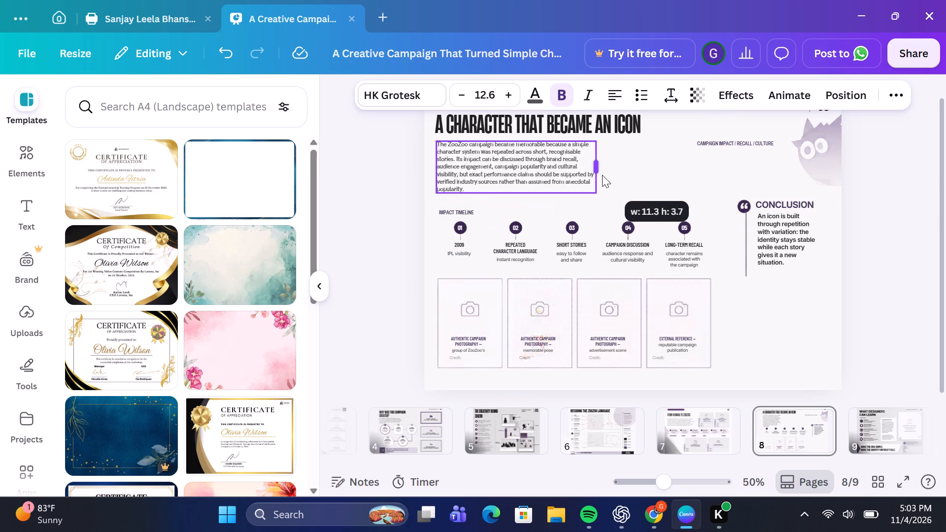
left_click_drag(602, 175, 606, 176)
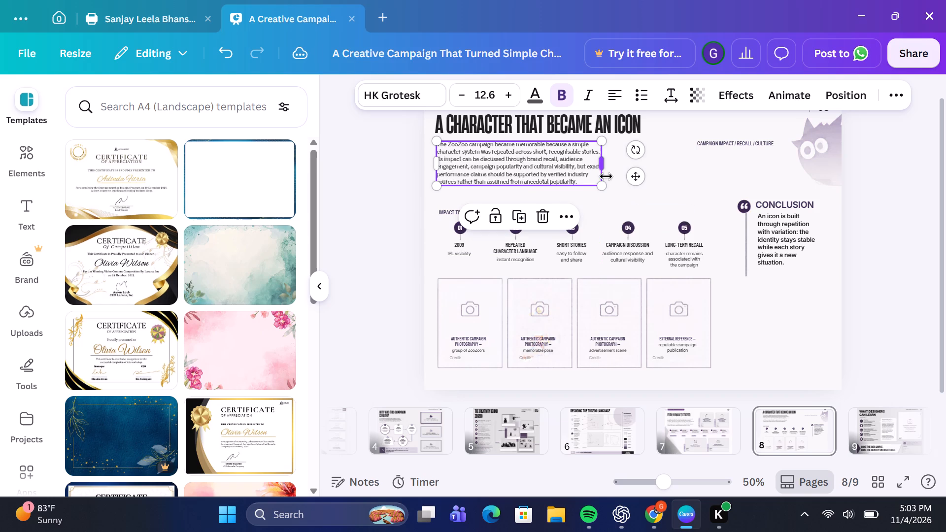
left_click(367, 153)
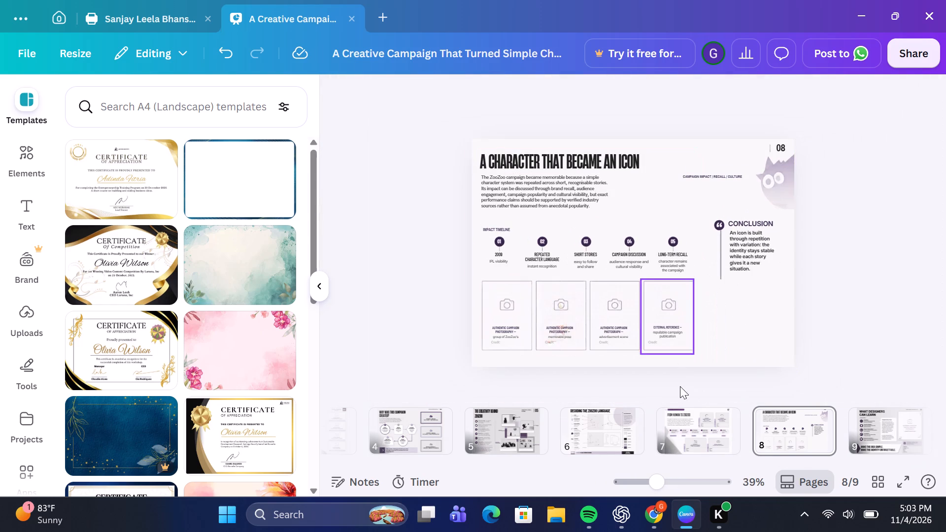
Open page 7, "FROM HUMAN TO ZOOZOO".
left_click(682, 435)
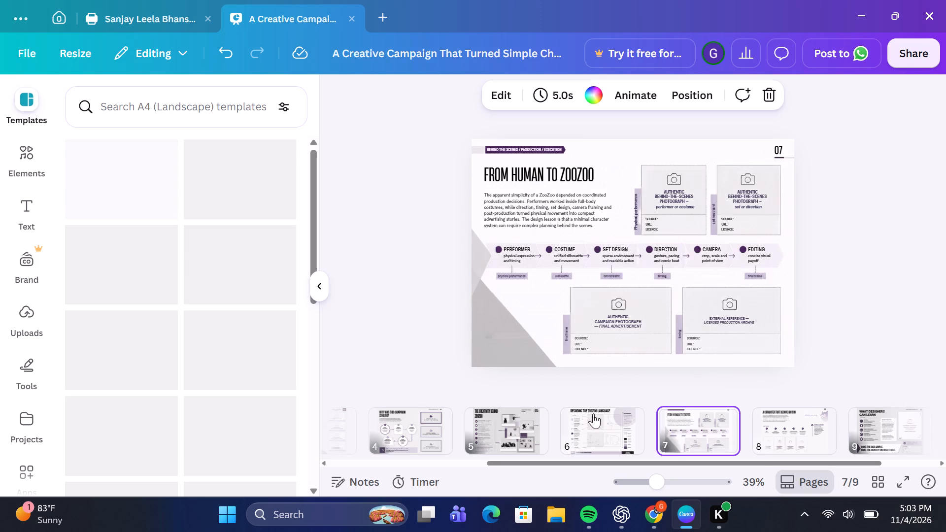
Duplicate the grey corner triangle on page 7 and move the copy onto page 8.
left_click(499, 342)
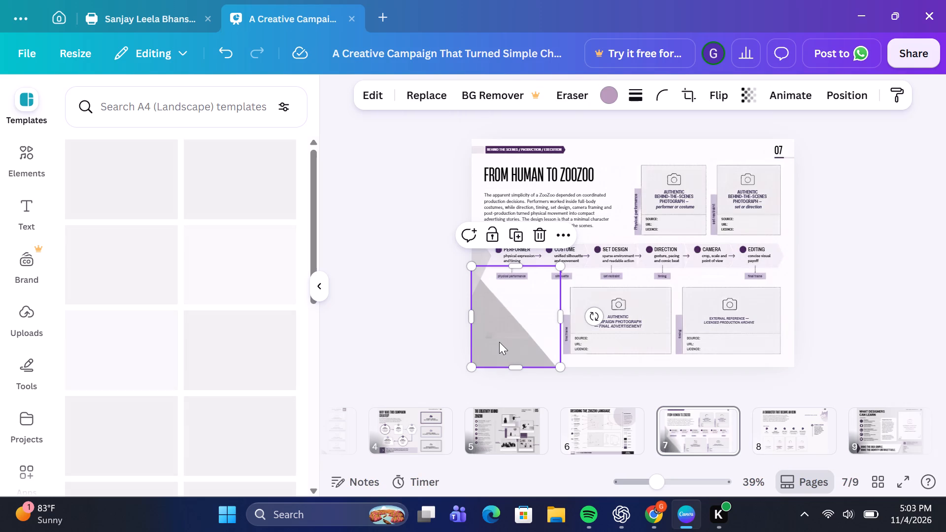
left_click(512, 233)
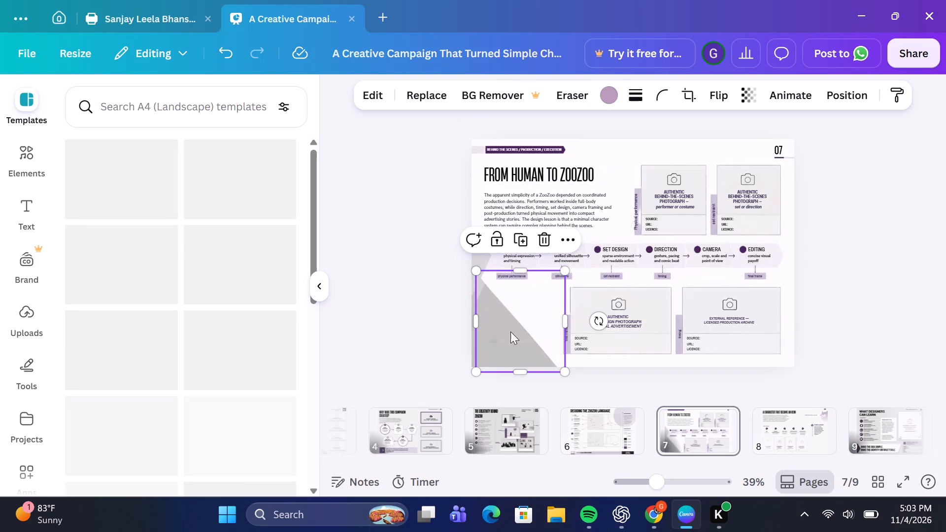
left_click_drag(510, 331, 772, 432)
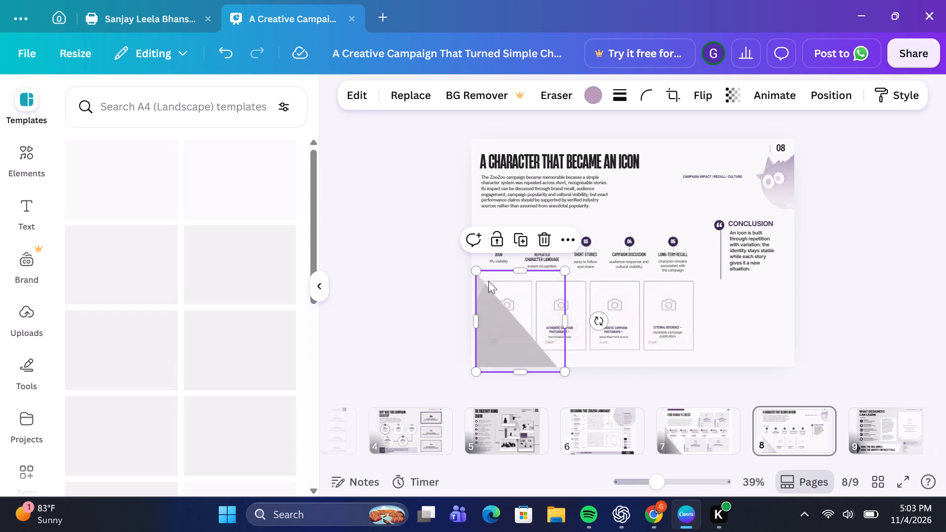
Rotate the triangle copy on page 8 to about -90° so its right angle suits the page's bottom-right corner.
left_click_drag(506, 332, 757, 258)
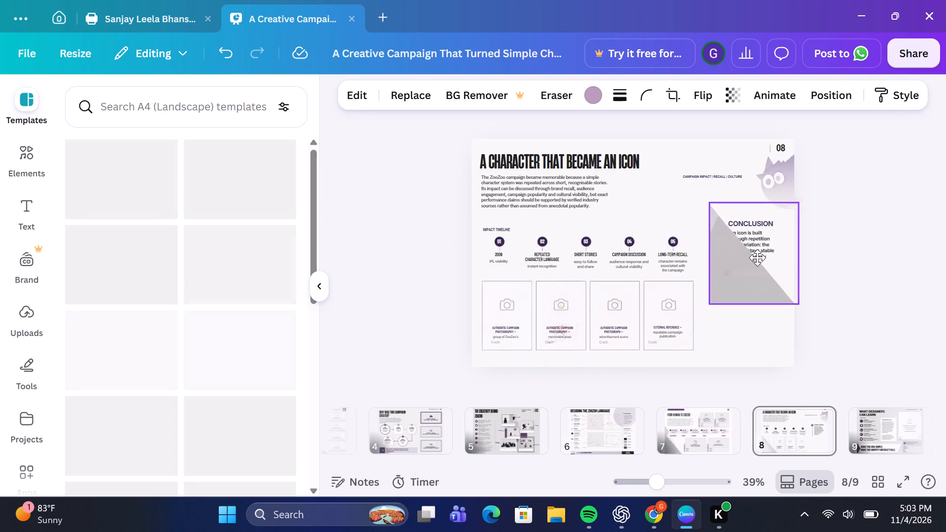
left_click_drag(757, 258, 759, 261)
left_click_drag(774, 340, 807, 169)
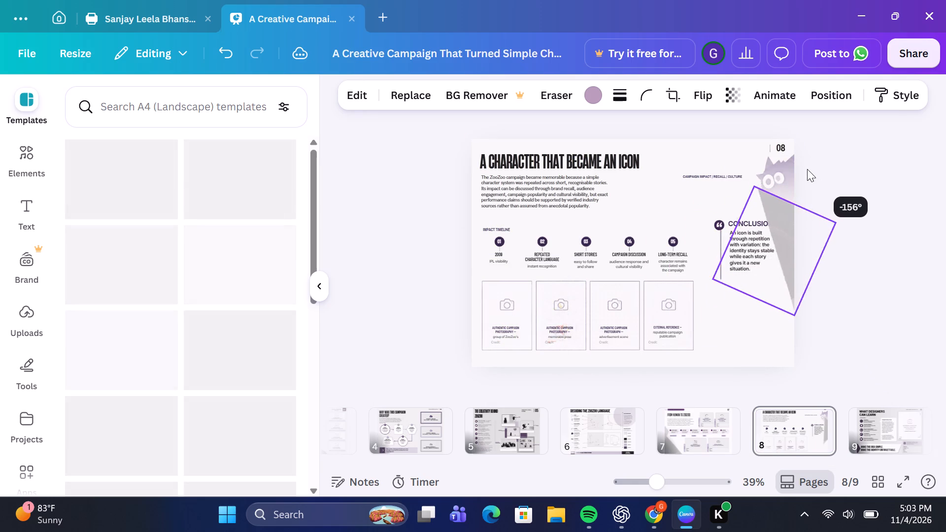
left_click_drag(807, 169, 844, 258)
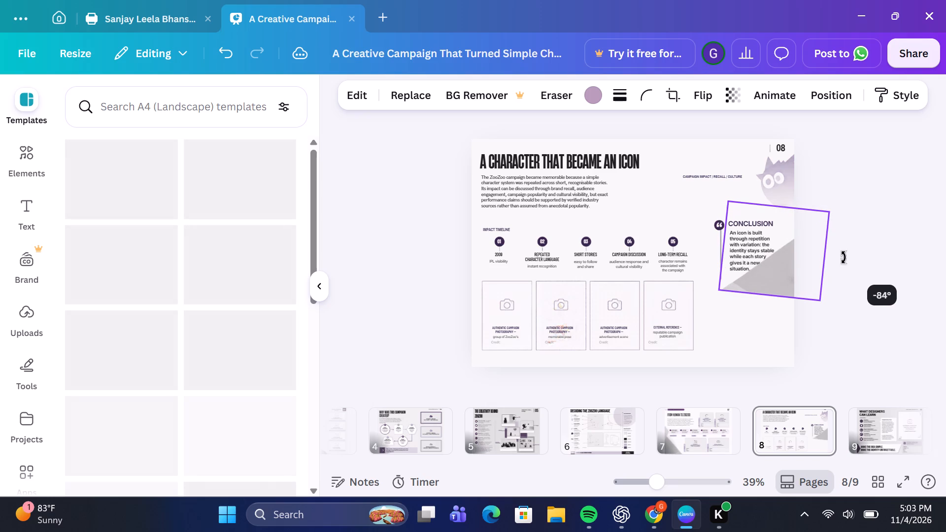
left_click_drag(844, 258, 844, 251)
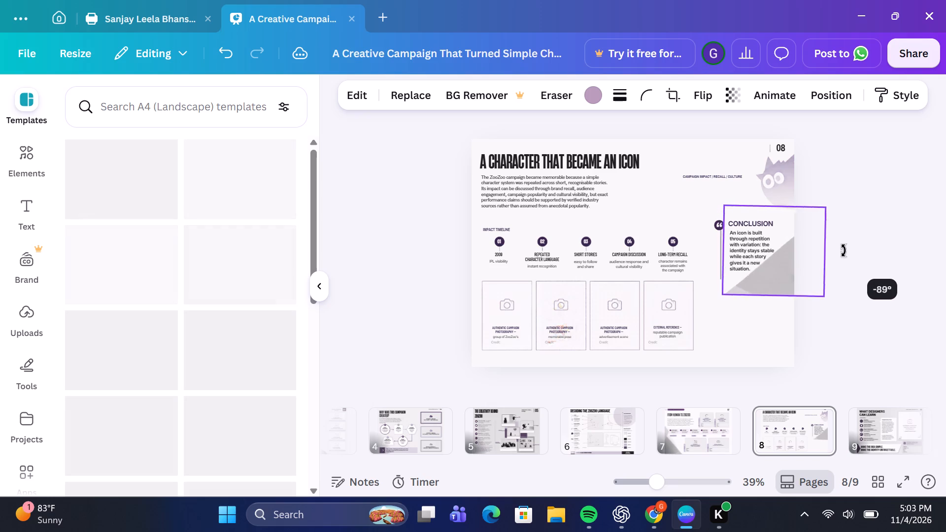
left_click_drag(844, 251, 845, 250)
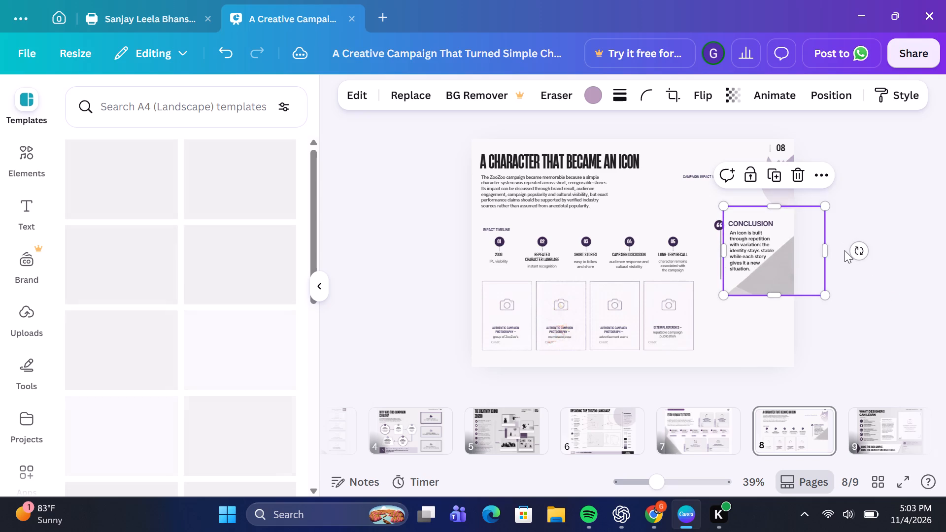
Place the rotated triangle in page 8's bottom-right corner, flush with the page edges.
left_click_drag(775, 276, 745, 359)
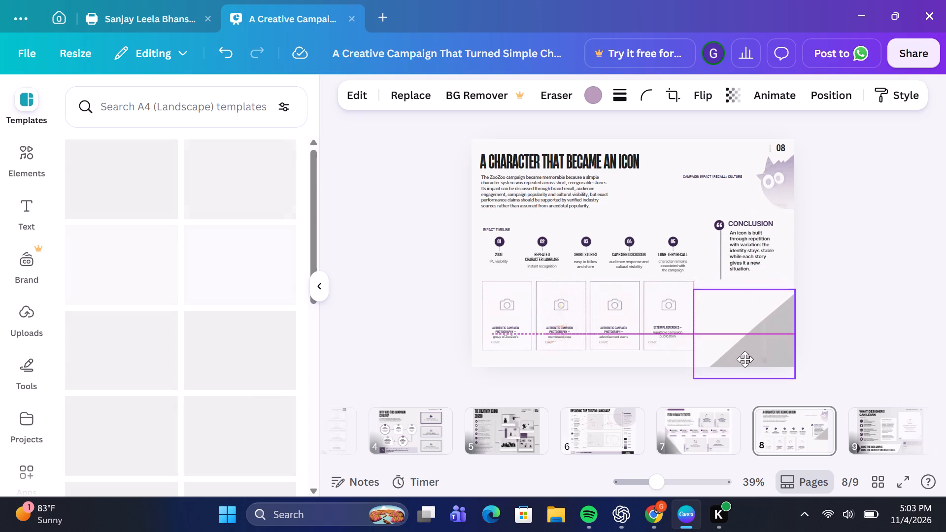
left_click_drag(745, 359, 740, 348)
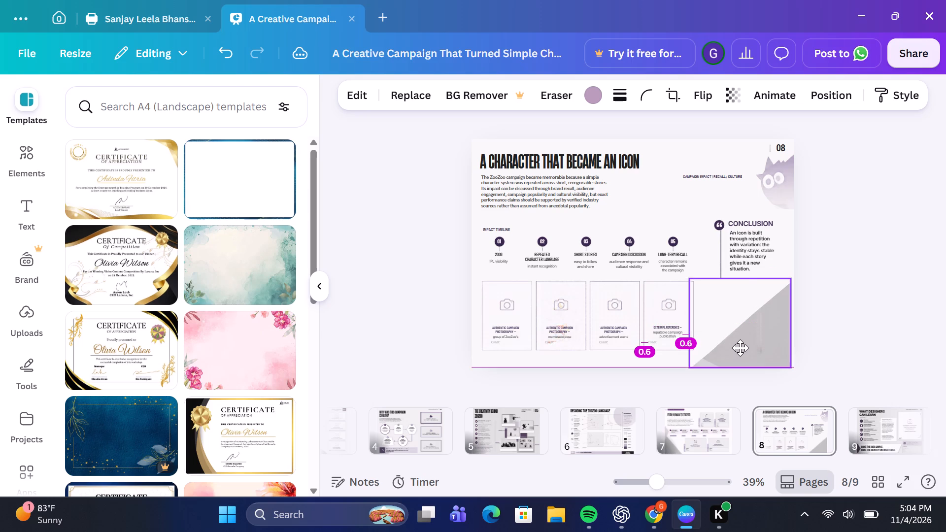
left_click_drag(740, 348, 741, 348)
left_click_drag(766, 336, 770, 335)
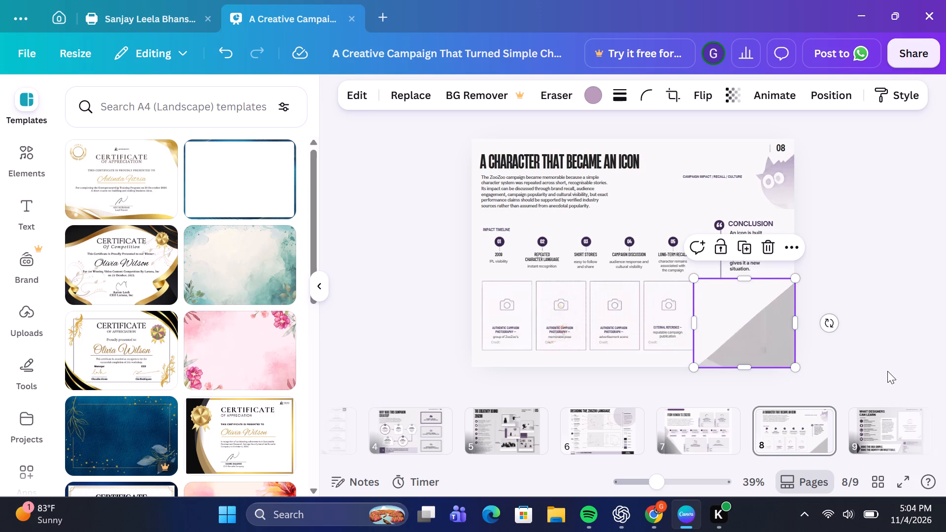
left_click(887, 371)
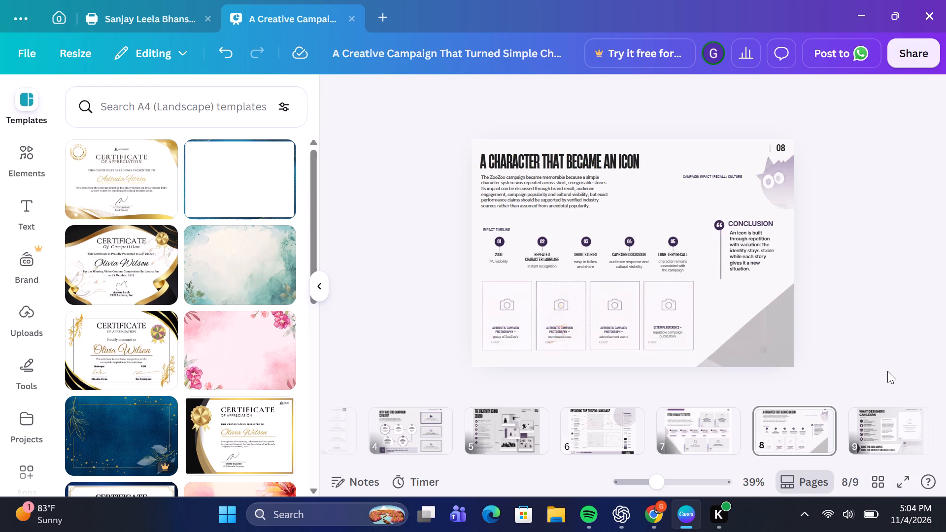
On page 9, set the "Simplicity" item's font to HK Grotesk and replace its heading's long dash with a hyphen.
left_click(881, 428)
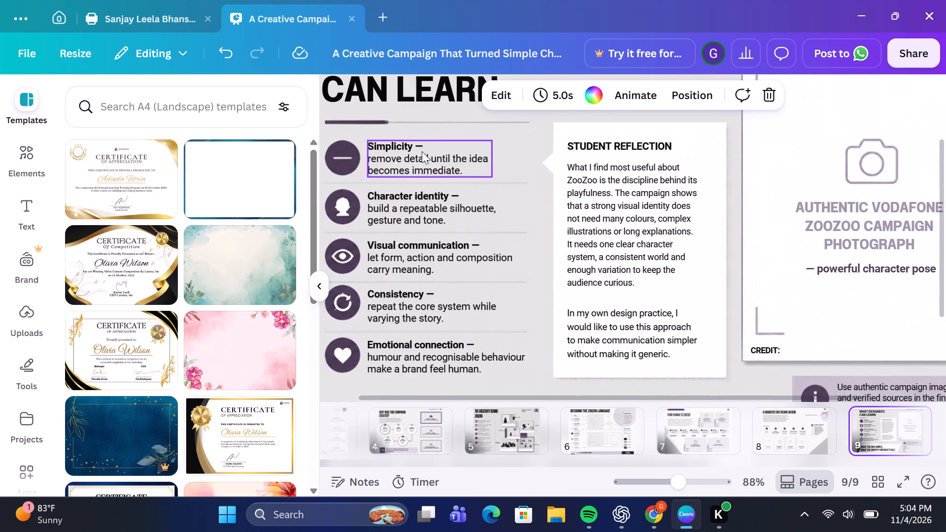
left_click(422, 156)
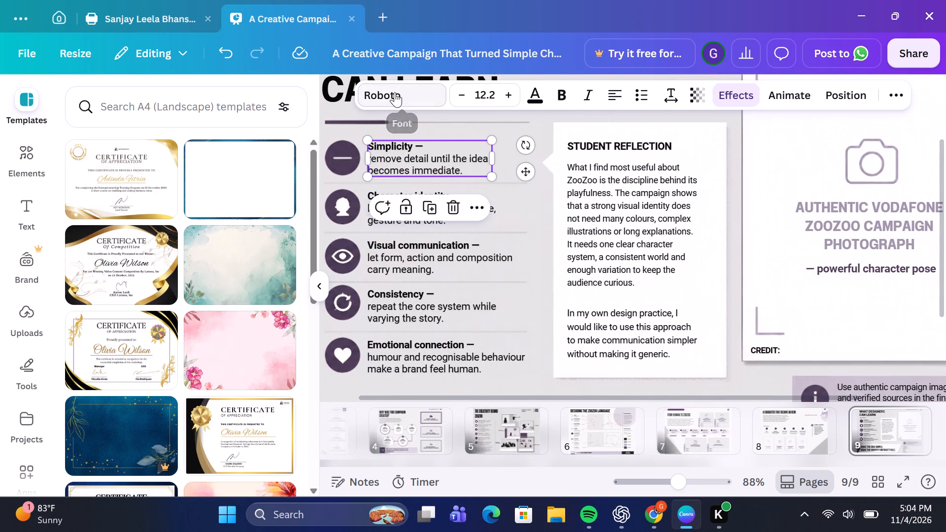
left_click(395, 92)
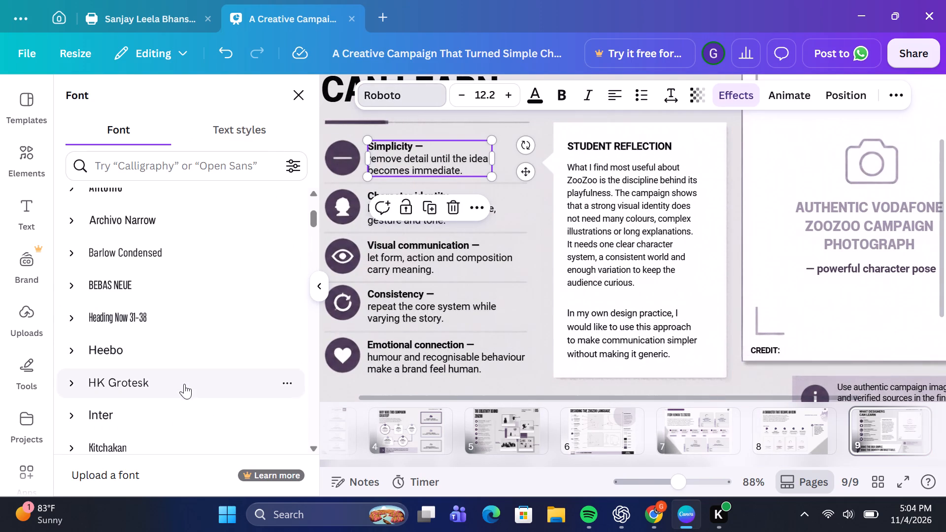
left_click(184, 384)
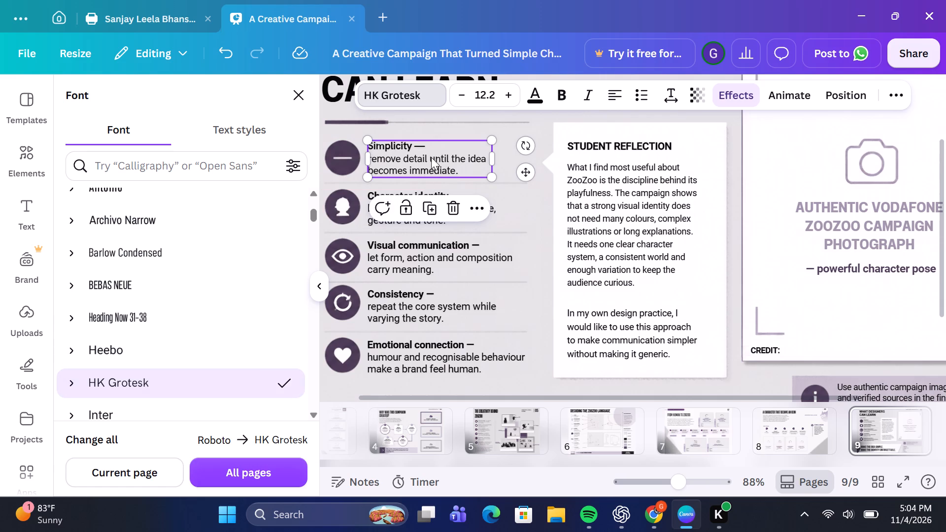
left_click(429, 148)
left_click(429, 148)
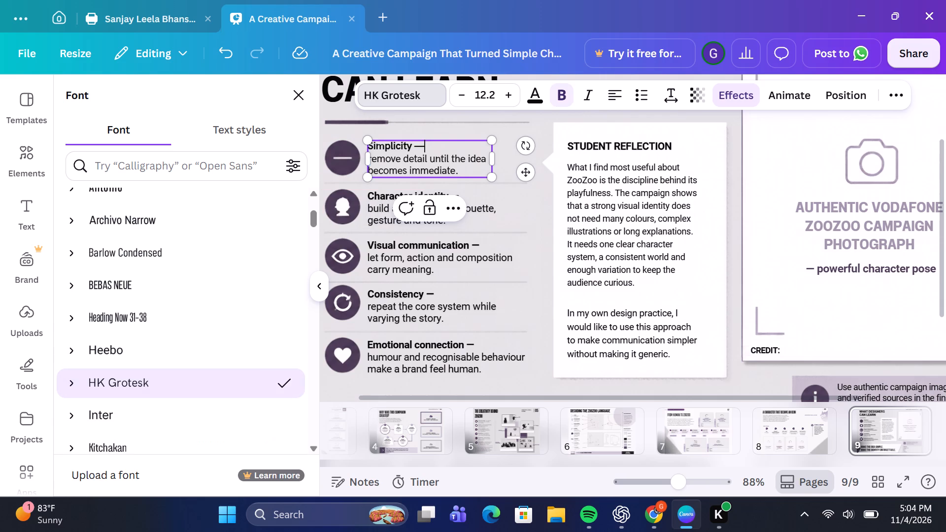
key("BackSpace")
key("minus")
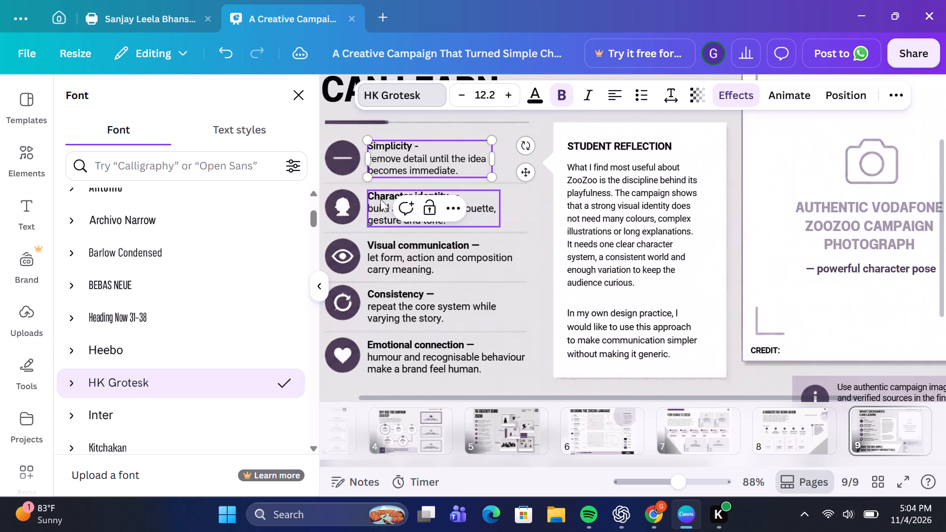
Set the "Character identity" item's font to HK Grotesk and replace its heading's long dash with a hyphen.
left_click(380, 199)
left_click(219, 380)
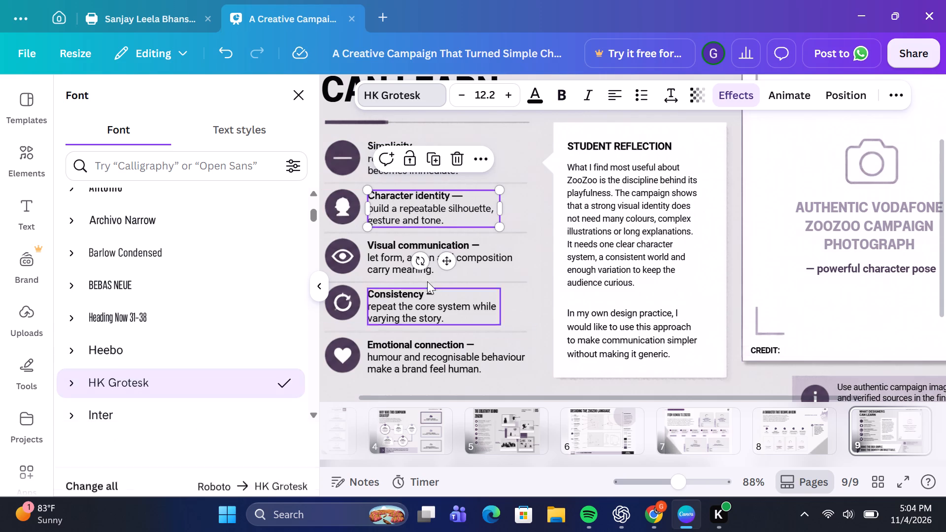
left_click(464, 190)
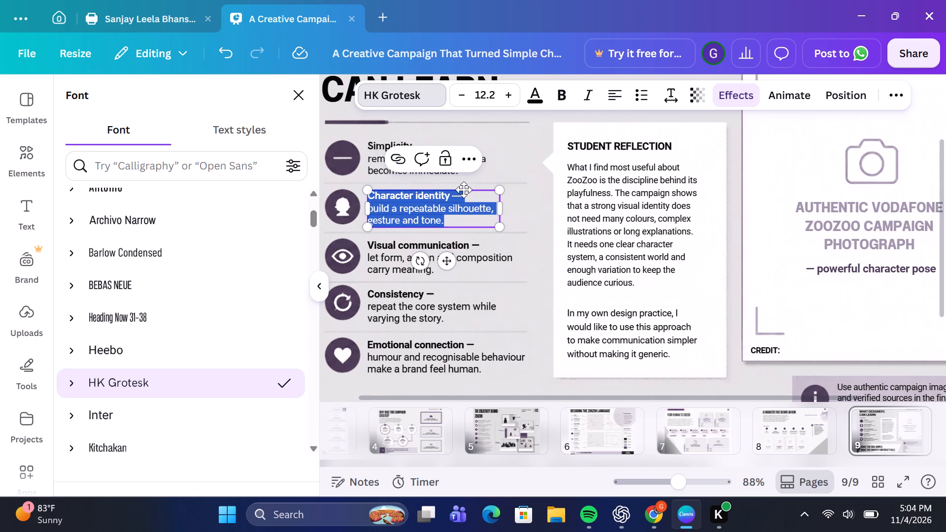
left_click(464, 190)
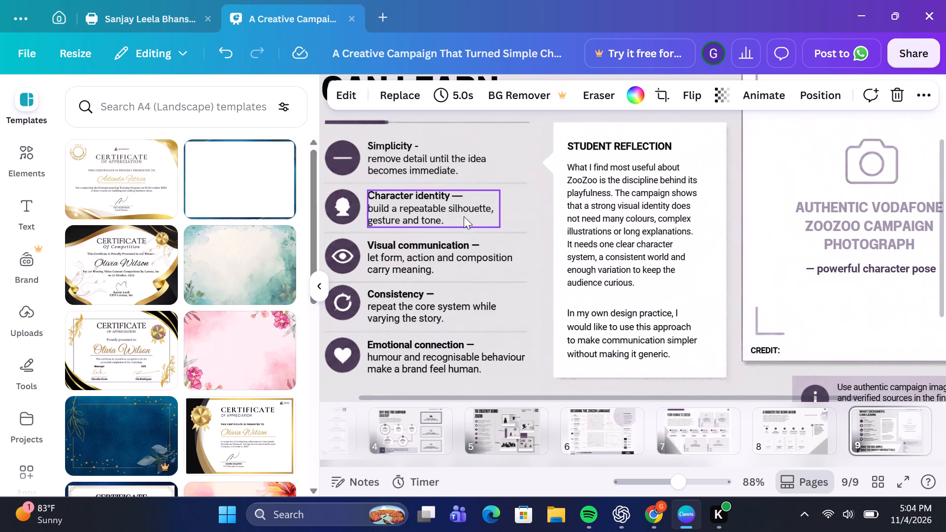
left_click(464, 192)
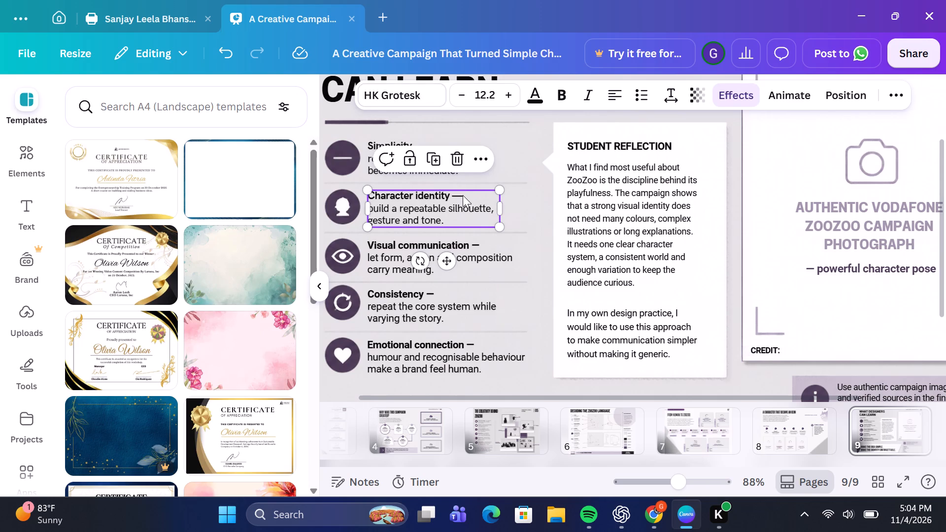
left_click(463, 195)
left_click(463, 195)
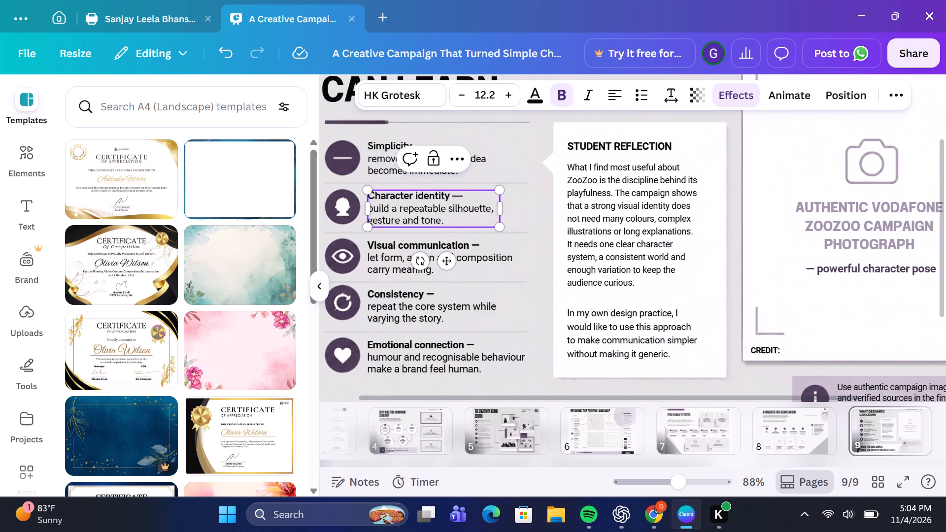
key("BackSpace")
key("minus")
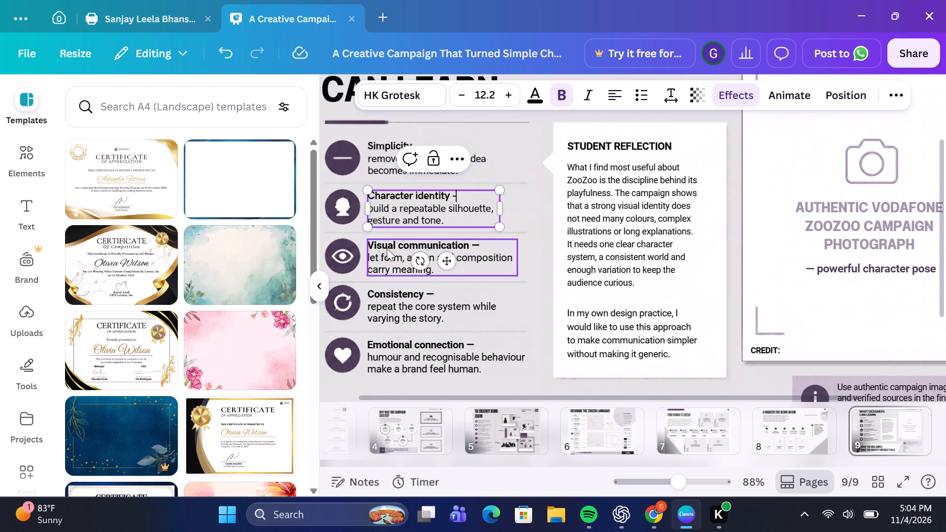
Set the "Visual communication" item's font to HK Grotesk and replace its heading's long dash with a hyphen.
left_click(387, 248)
left_click(396, 100)
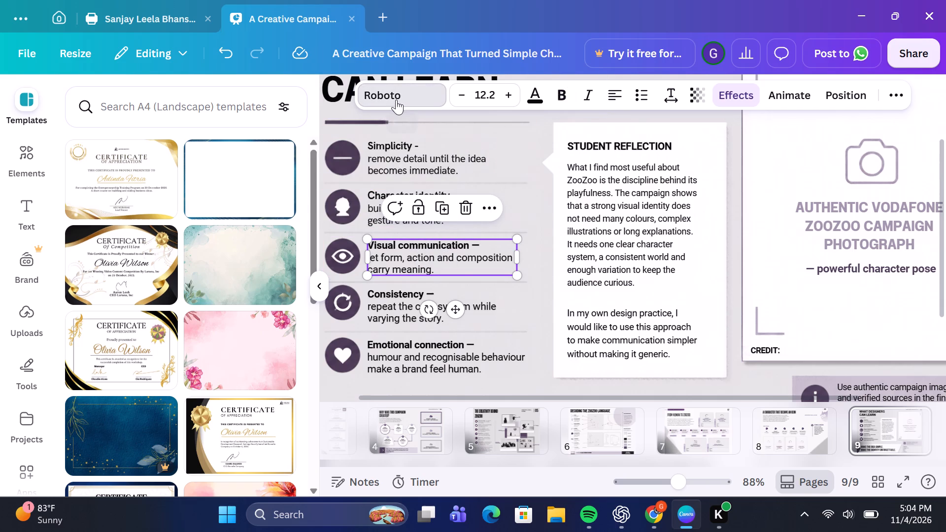
left_click(177, 385)
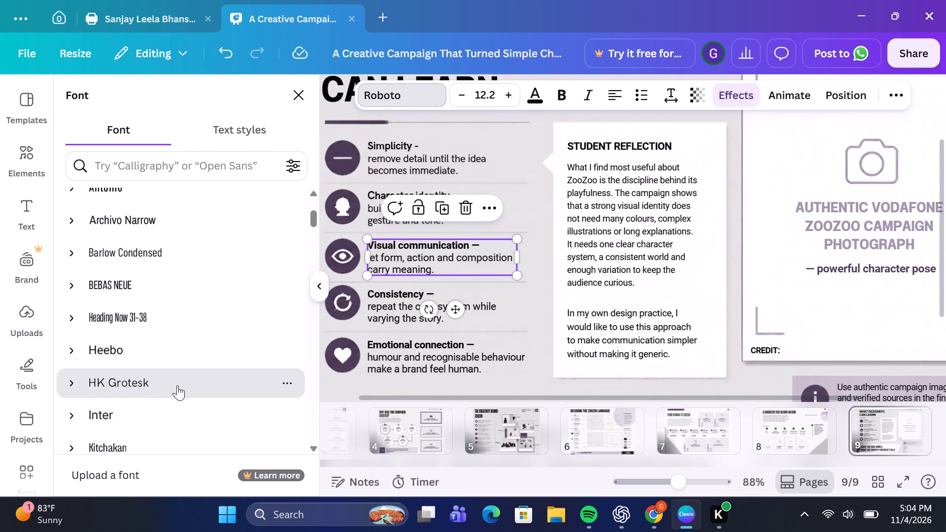
left_click(478, 243)
left_click(478, 243)
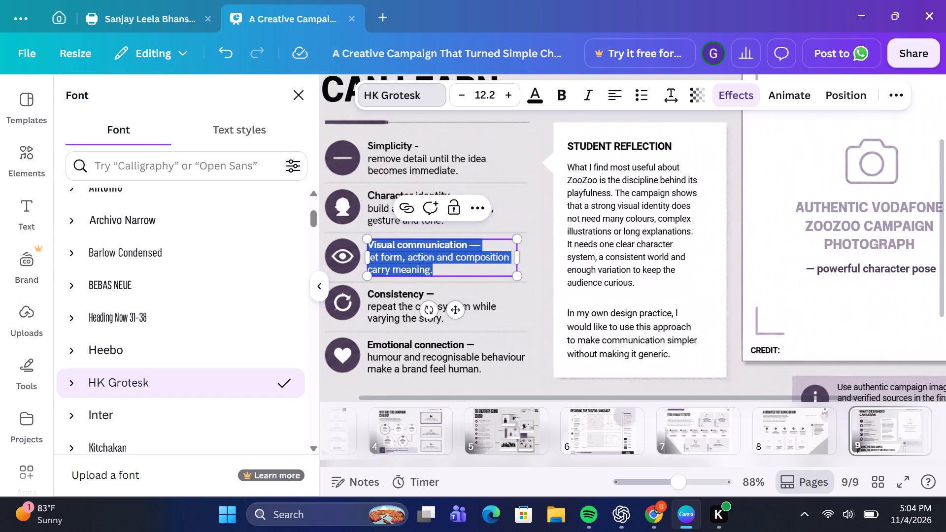
key("BackSpace")
key("minus")
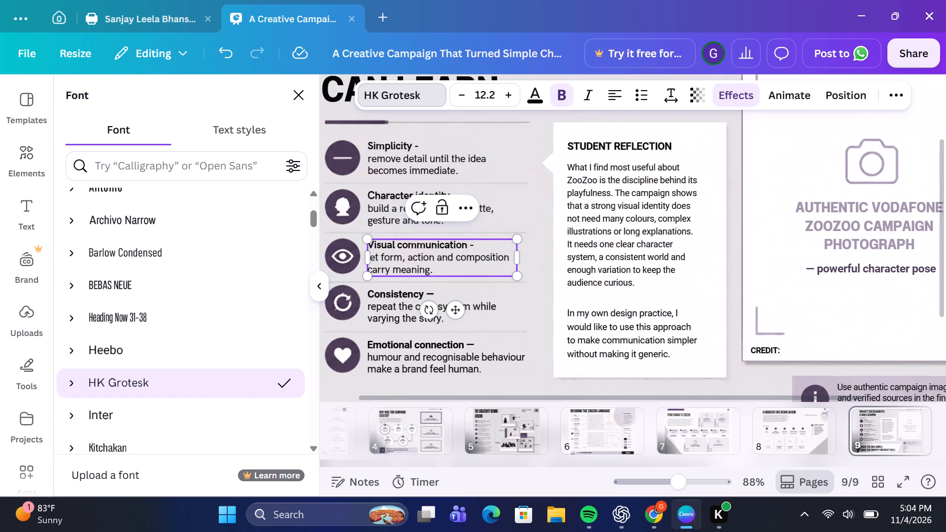
Set the "Consistency" item's font to HK Grotesk and replace its heading's long dash with a hyphen.
left_click(397, 307)
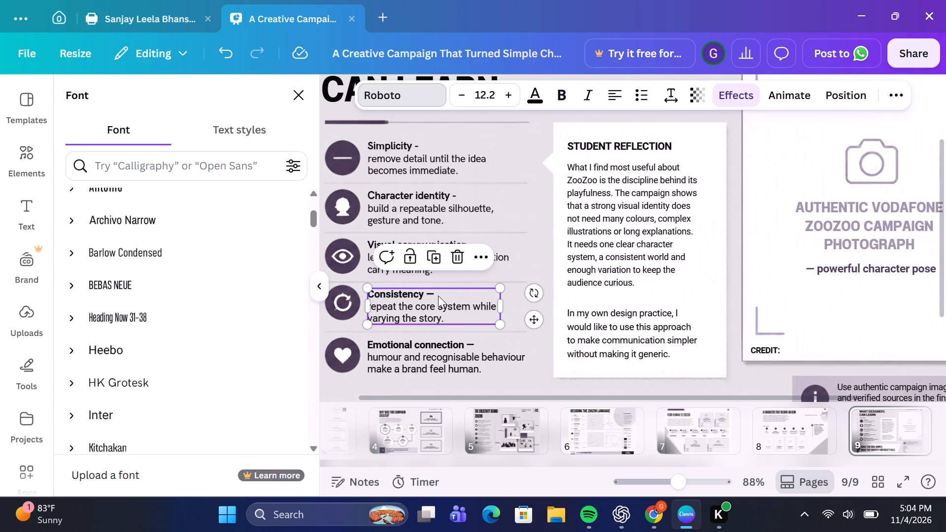
left_click(224, 386)
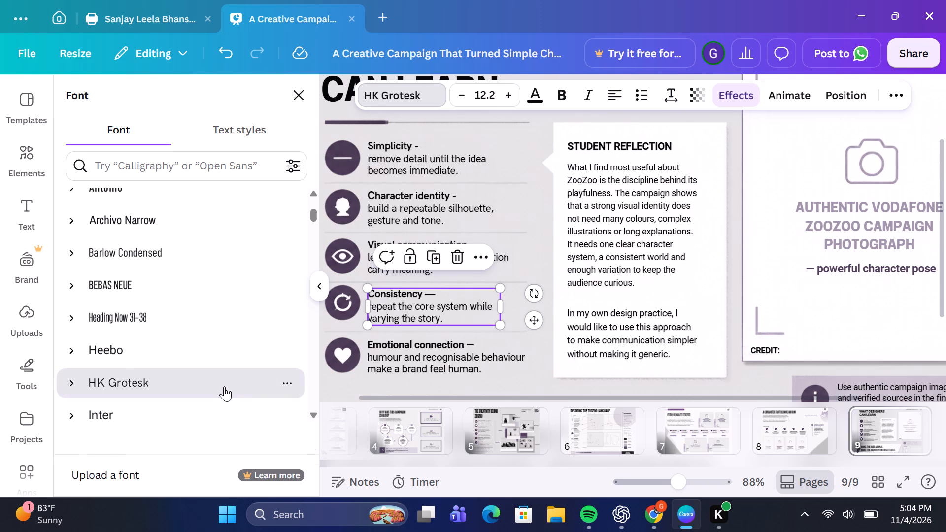
left_click(435, 292)
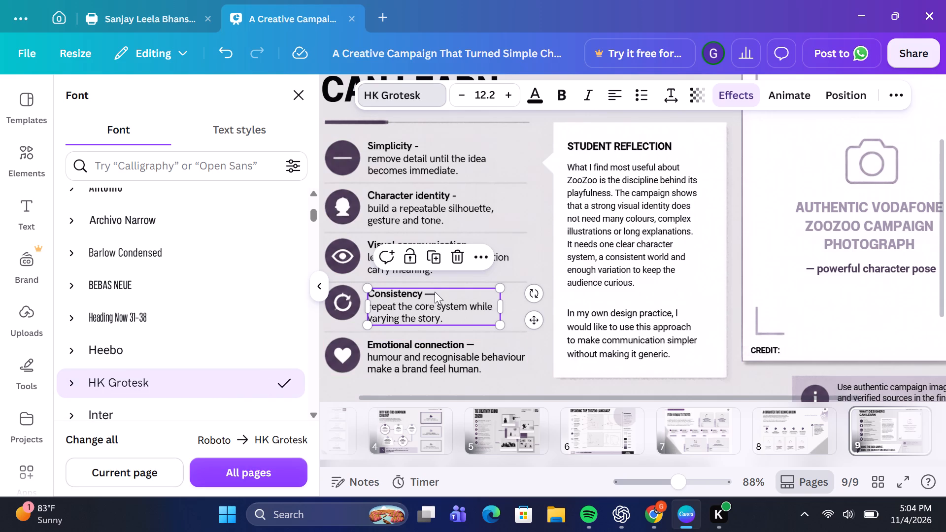
left_click(435, 292)
key("BackSpace")
key("minus")
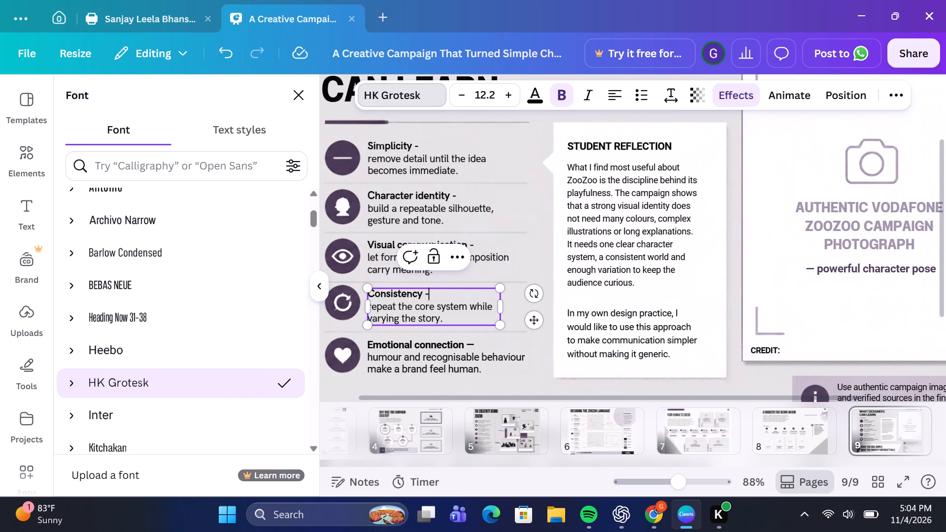
Set the "Emotional connection" item's font to HK Grotesk and replace its heading's long dash with a hyphen.
left_click(418, 366)
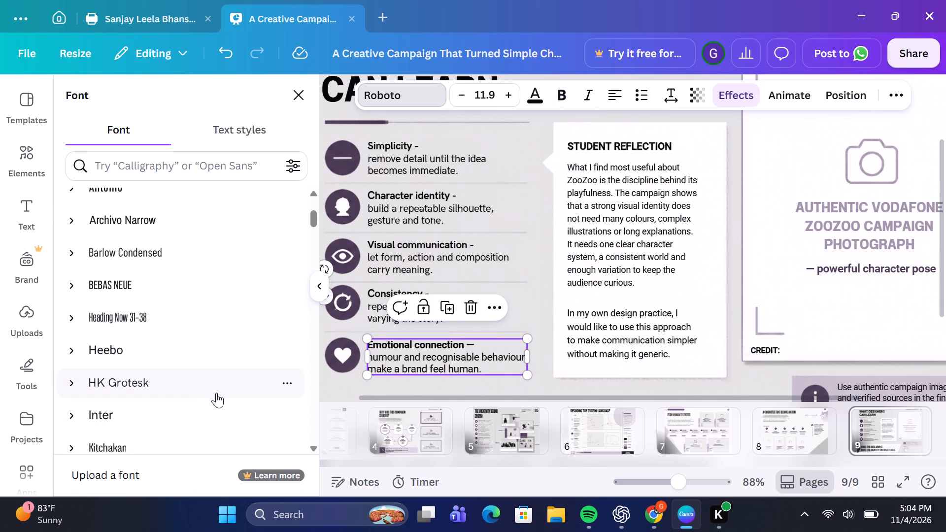
left_click(217, 393)
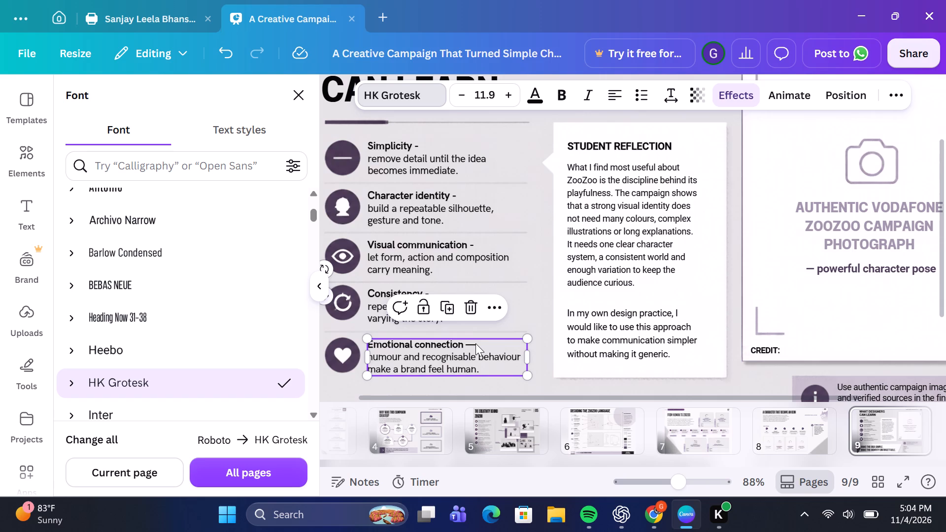
left_click(475, 343)
left_click(475, 343)
left_click(475, 343)
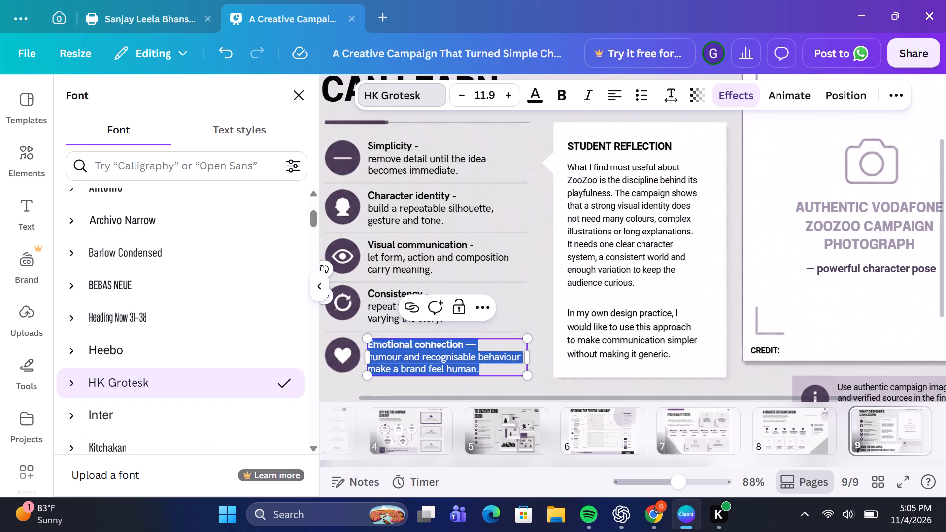
key("BackSpace")
key("minus")
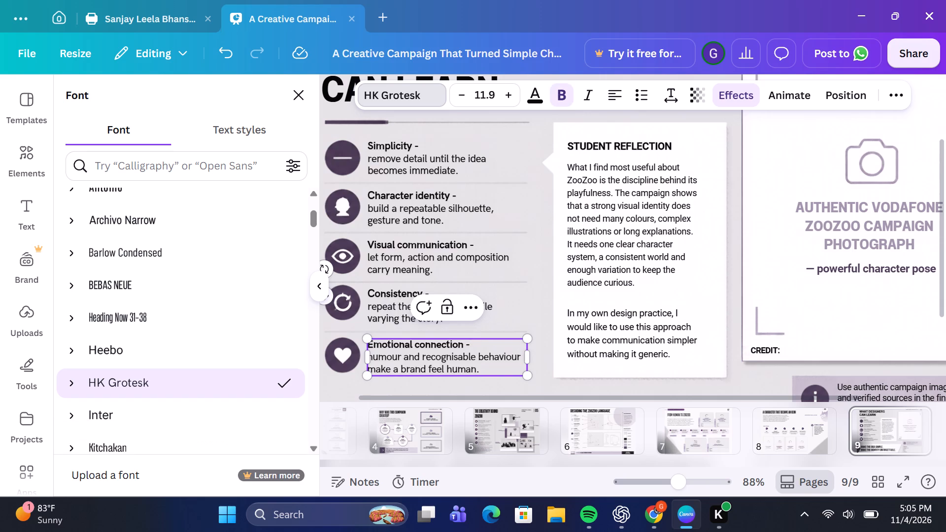
Set both Student Reflection body paragraphs to HK Grotesk, with the second paragraph, "In my own design practice", at size 10.4.
left_click(680, 241)
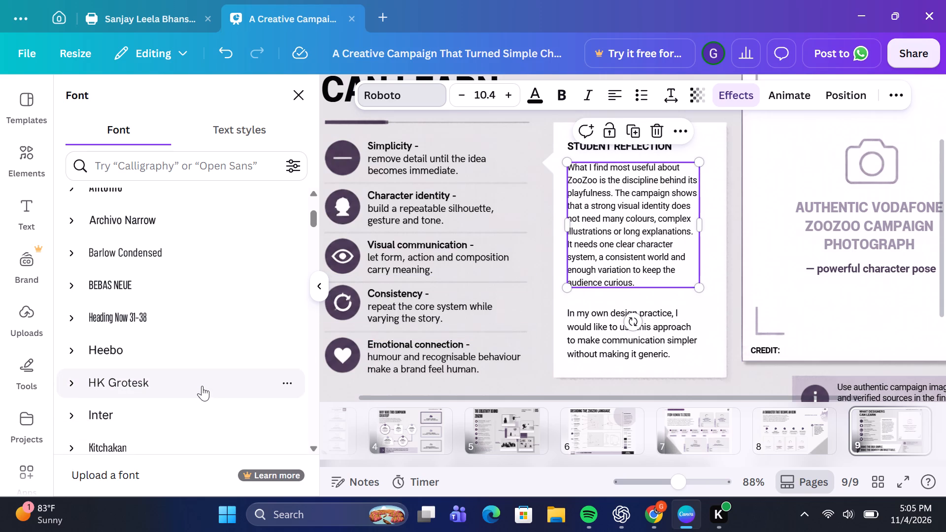
left_click(202, 379)
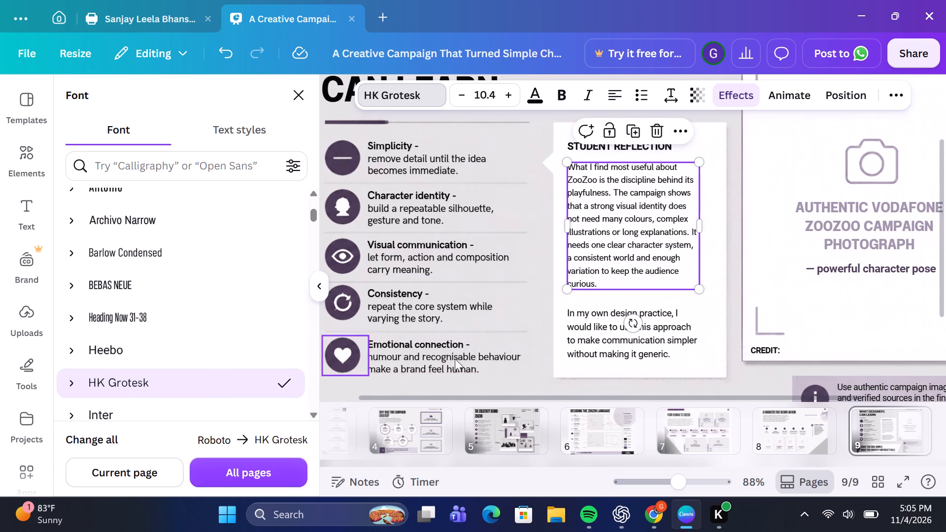
left_click(595, 345)
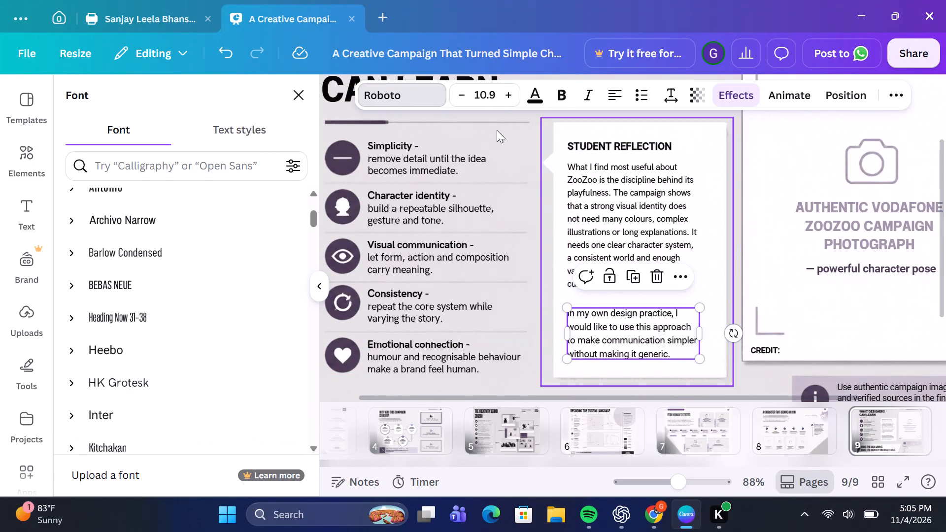
left_click(487, 96)
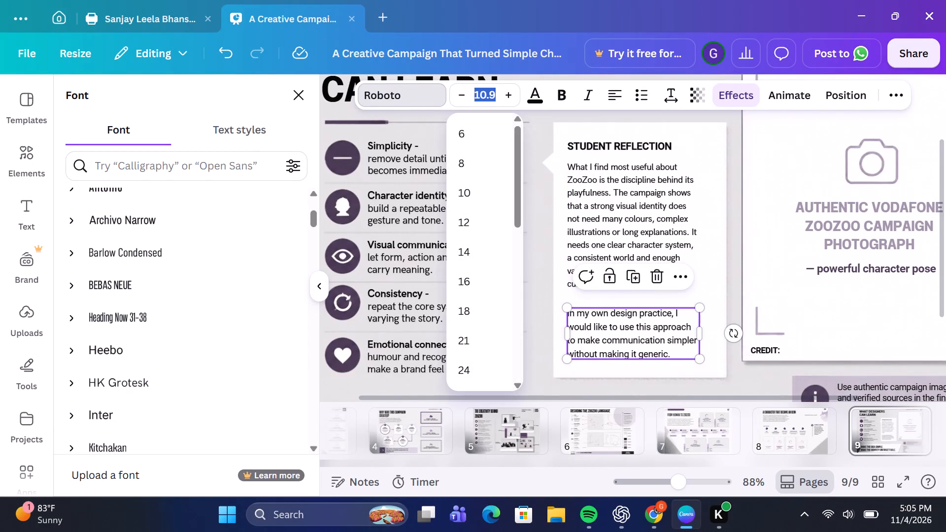
key("1")
type("0.4")
key("Return")
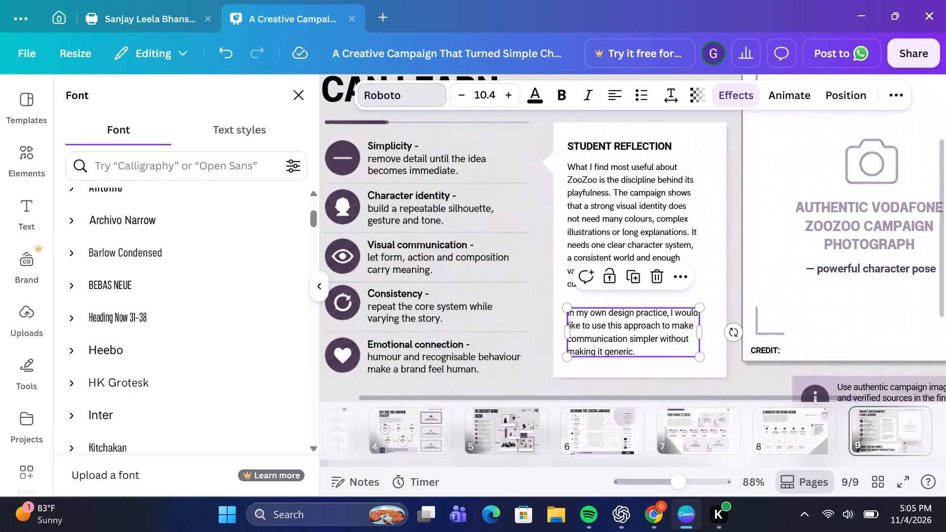
left_click(164, 394)
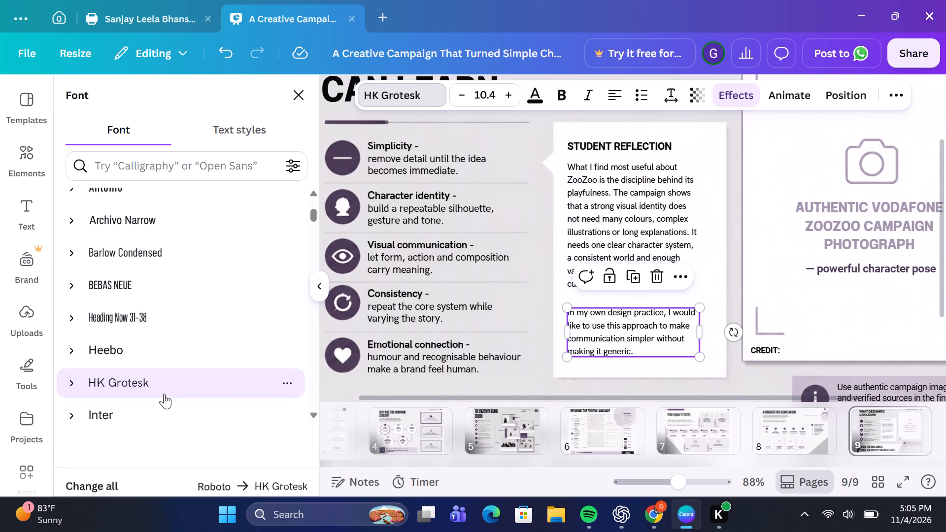
Set the "STUDENT REFLECTION" heading's font to Archivo Narrow.
left_click(591, 148)
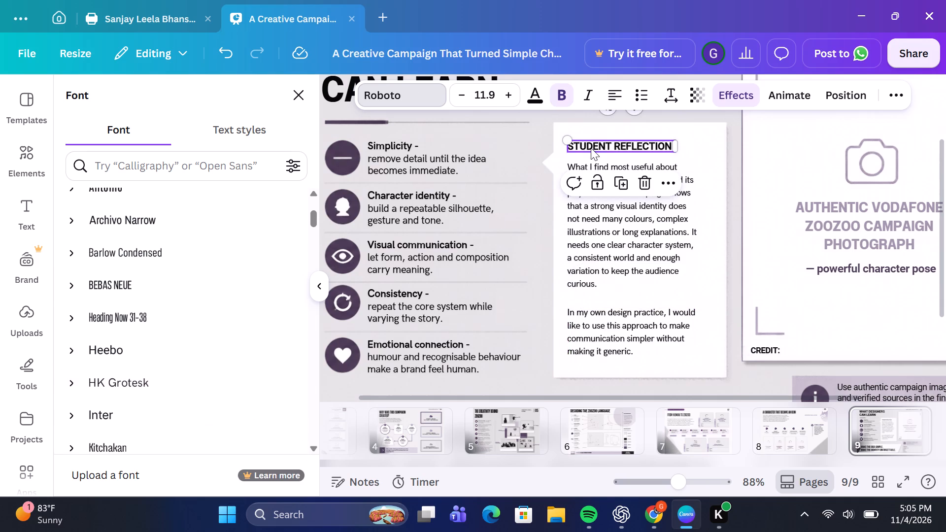
left_click(156, 223)
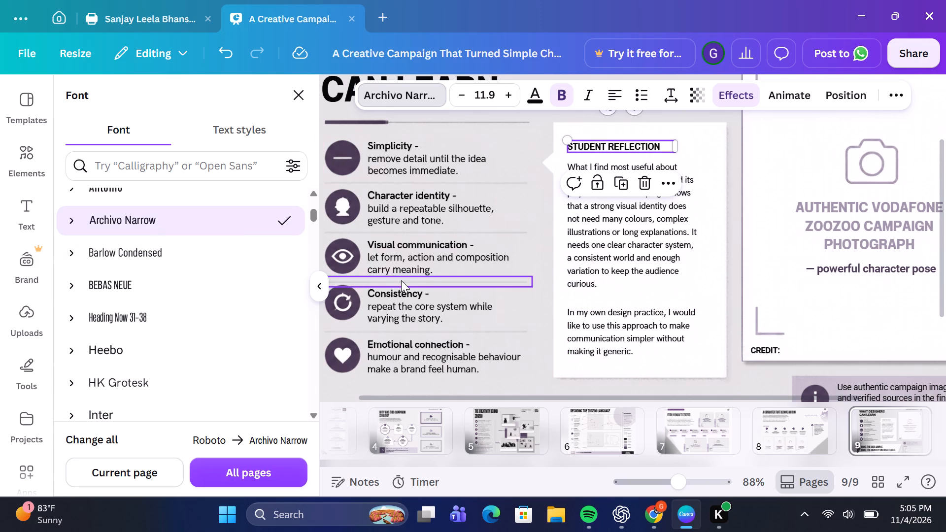
Set the "MAKE THE IDEA SIMPLE" slogan's font to Heading Now 31-38 and nudge it slightly upward in its banner.
scroll(401, 280, "right", 1)
scroll(401, 280, "down", 1)
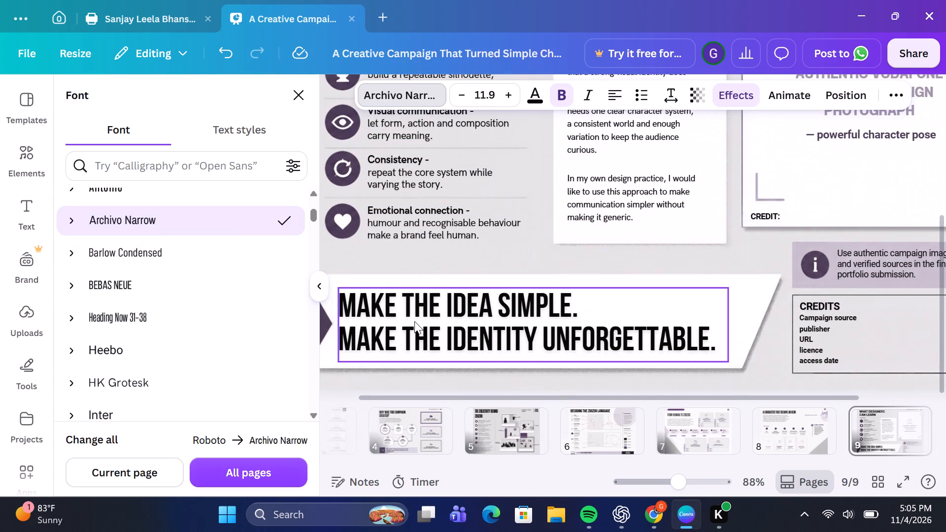
left_click(414, 328)
left_click(195, 324)
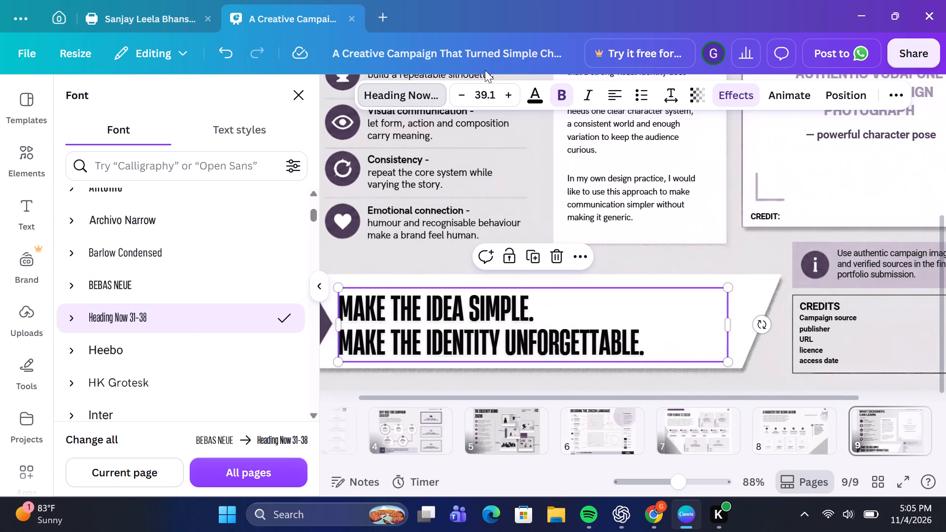
left_click(424, 331)
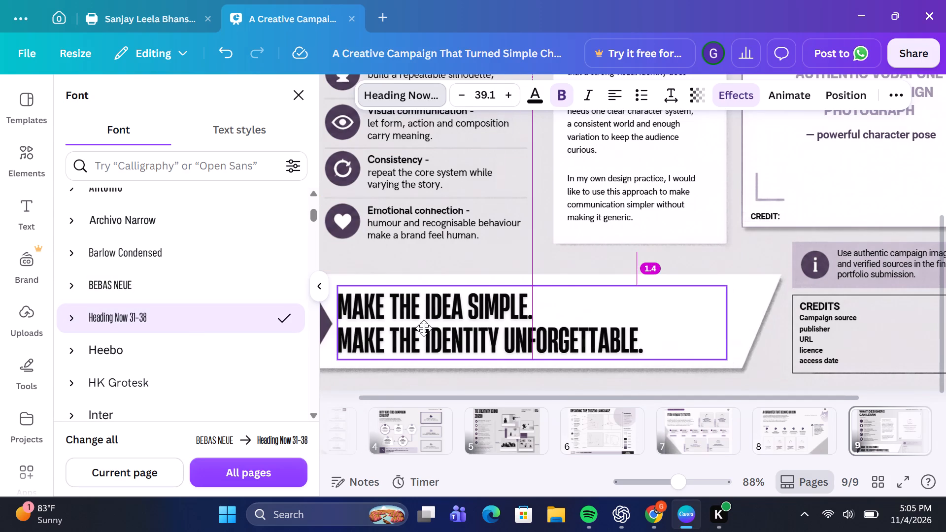
left_click(425, 330)
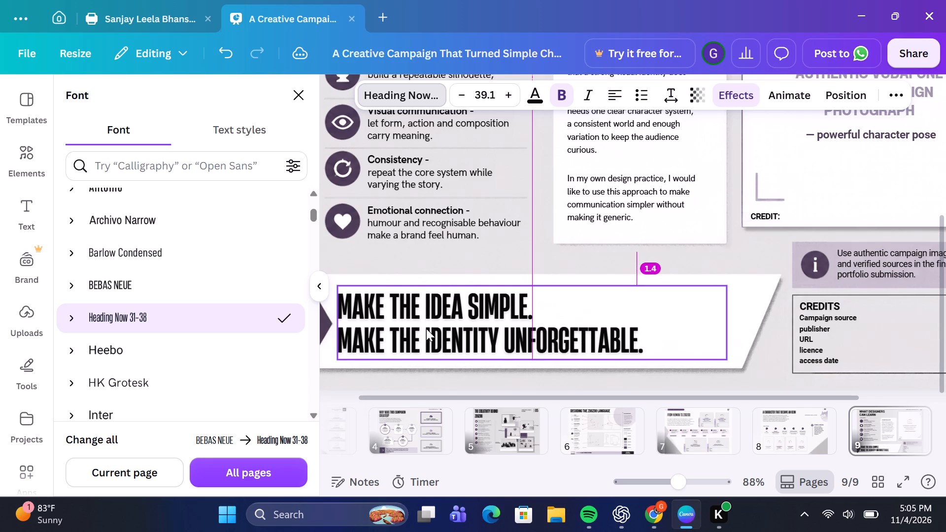
Set the "WHAT DESIGNERS CAN LEARN" title to the Heading Now 31-38 font at size 48.8.
scroll(426, 329, "up", 3)
left_click(422, 192)
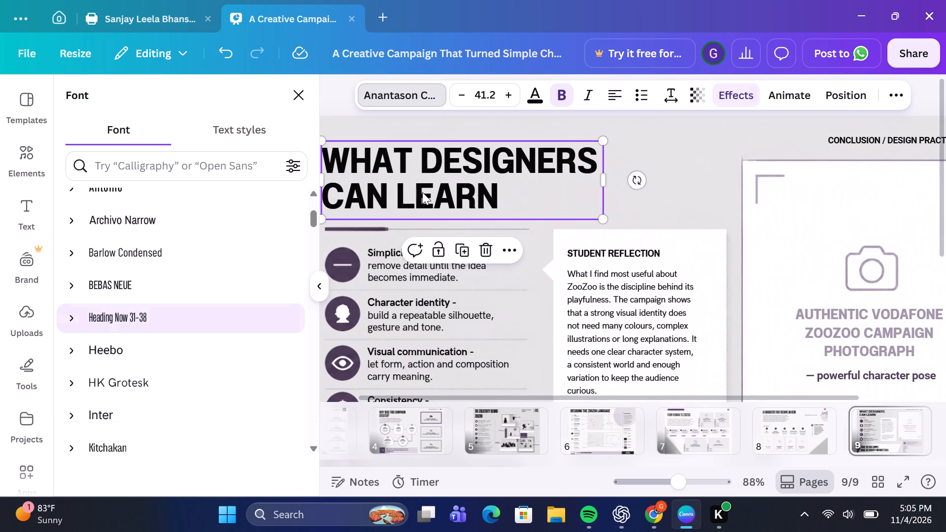
left_click(254, 311)
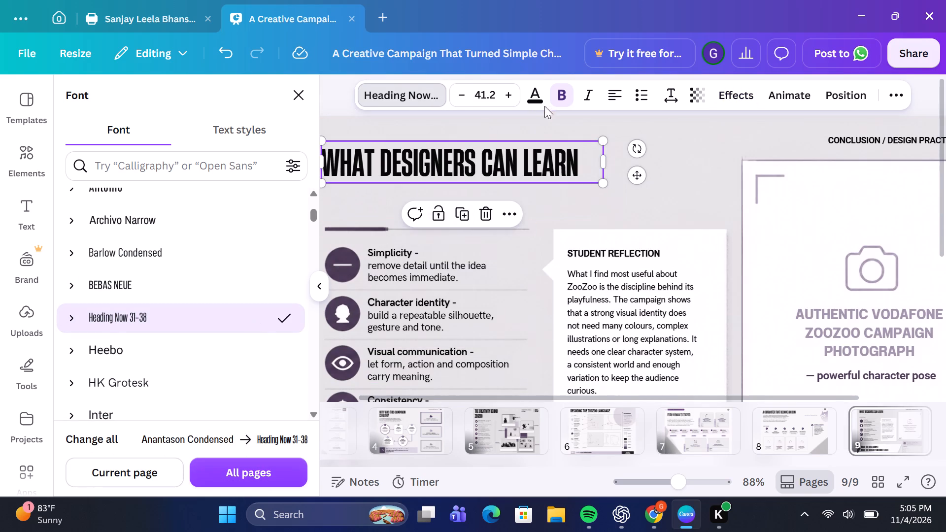
left_click(485, 86)
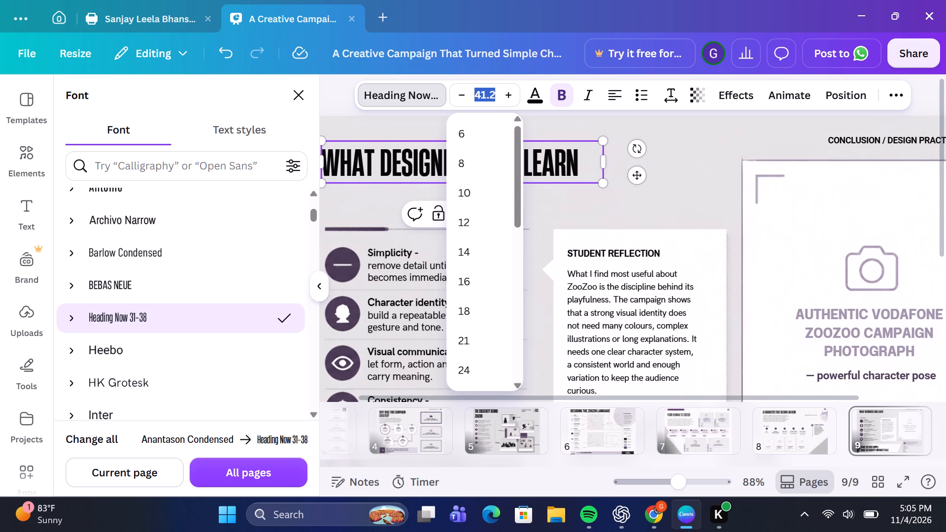
type("48")
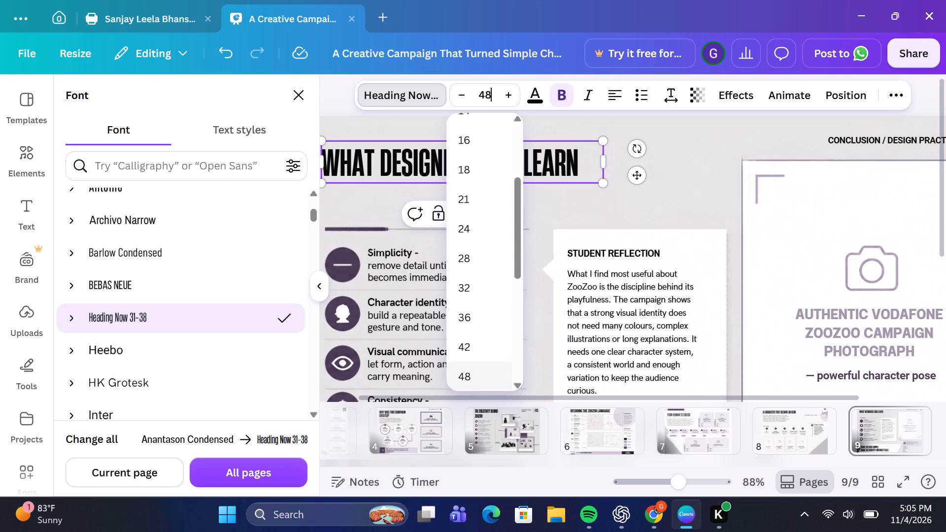
key("period")
key("8")
key("Return")
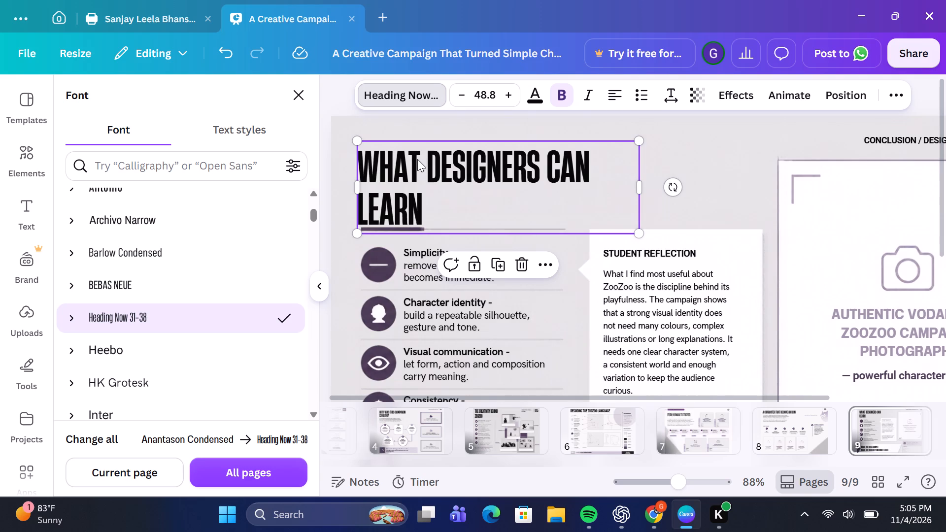
Move the page title slightly upward so it clears the divider line beneath it.
left_click(417, 159)
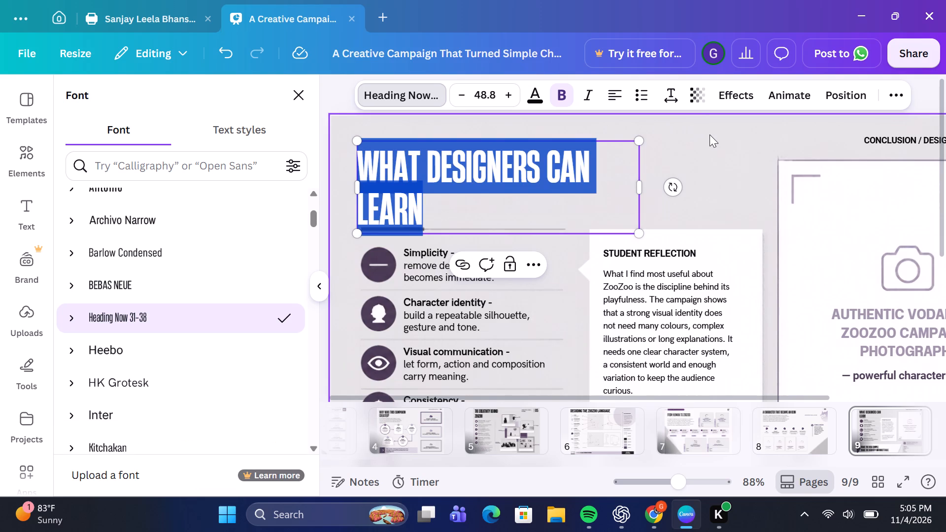
left_click(709, 134)
left_click(510, 188)
left_click_drag(510, 188, 517, 183)
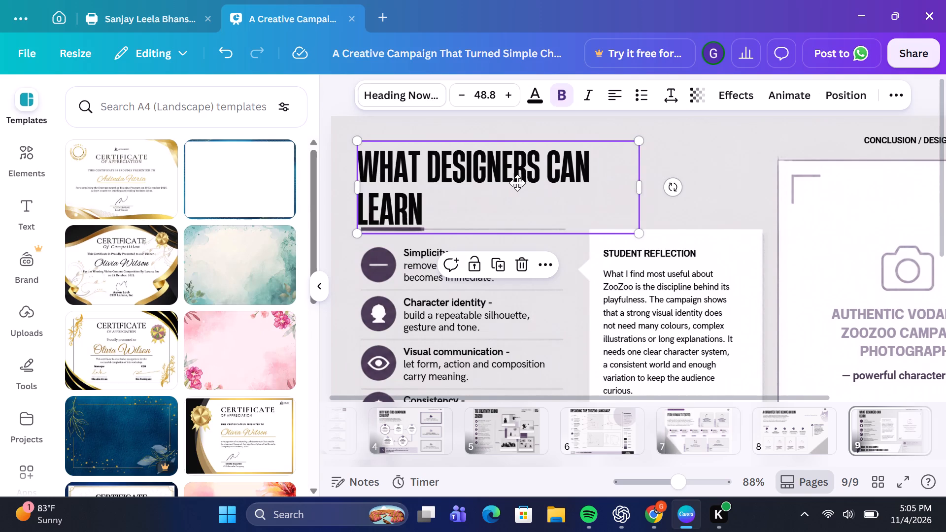
left_click_drag(517, 183, 514, 182)
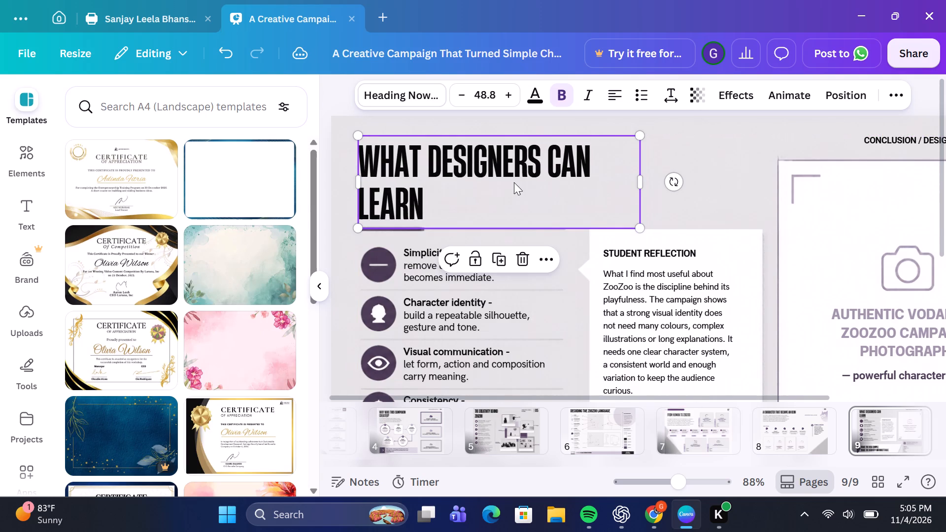
left_click(716, 166)
Set the "CONCLUSION / DESIGN PRACTICE" header label's font to Archivo Narrow.
scroll(716, 166, "left", 2)
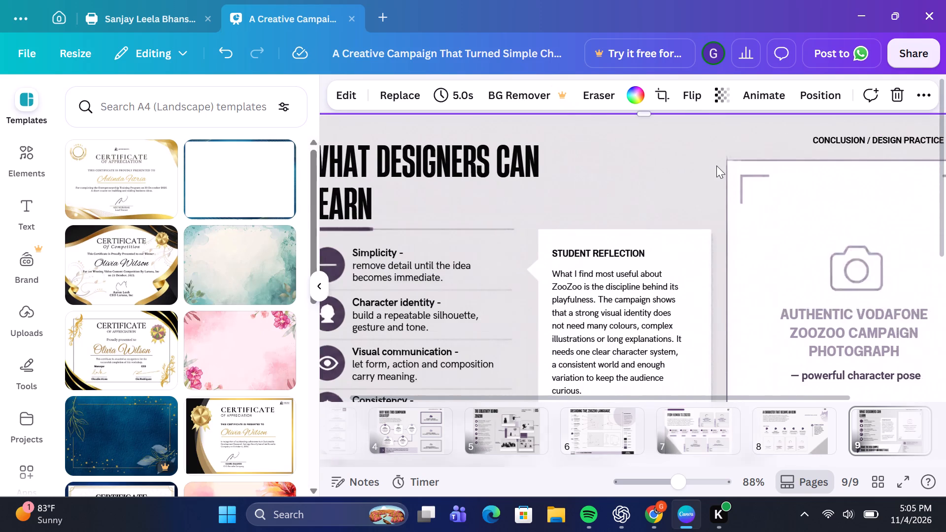
scroll(716, 166, "left", 3)
left_click(776, 132)
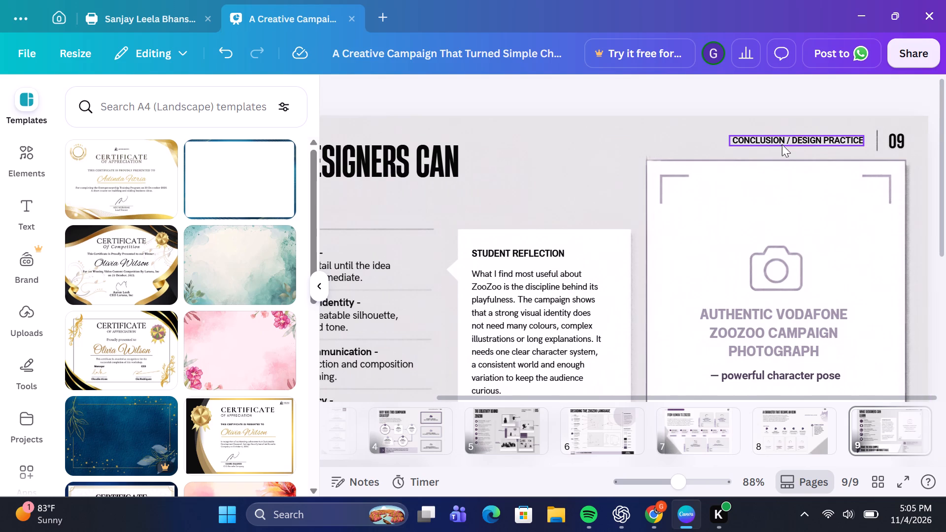
left_click(783, 142)
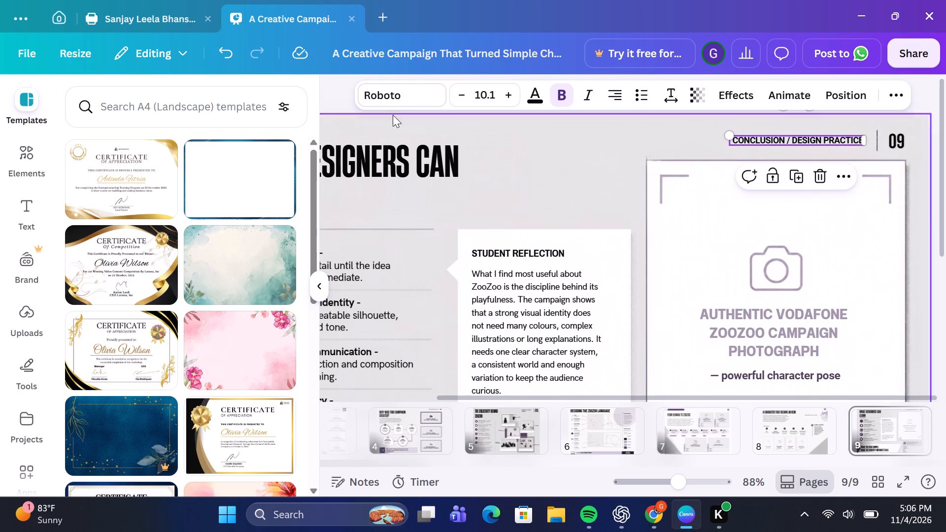
left_click(404, 97)
left_click(173, 227)
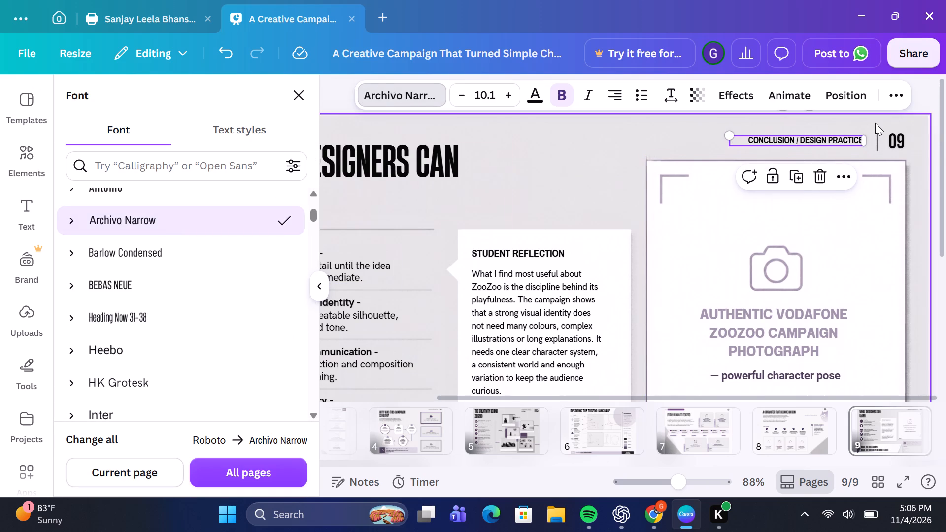
Set the page number "09" to Archivo Narrow and widen its text box so both digits fit on one line.
left_click(901, 138)
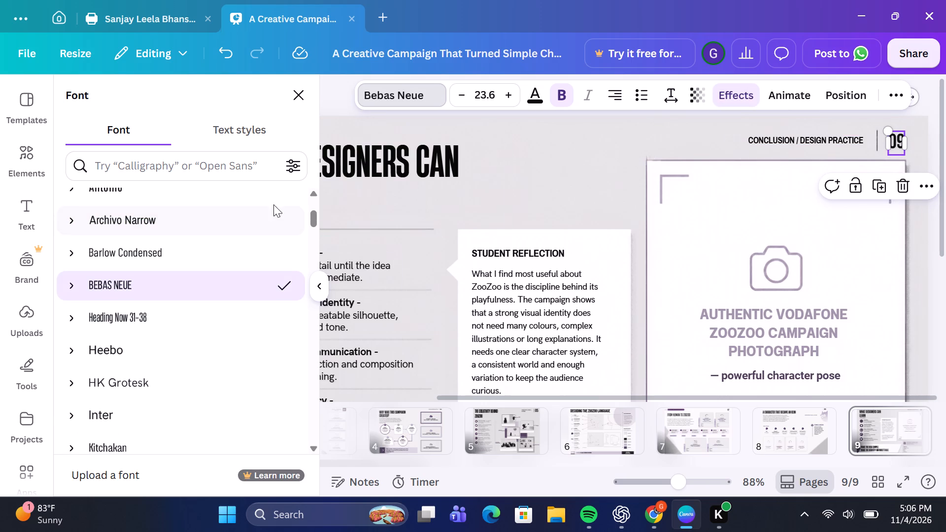
left_click(266, 221)
left_click_drag(944, 113, 929, 107)
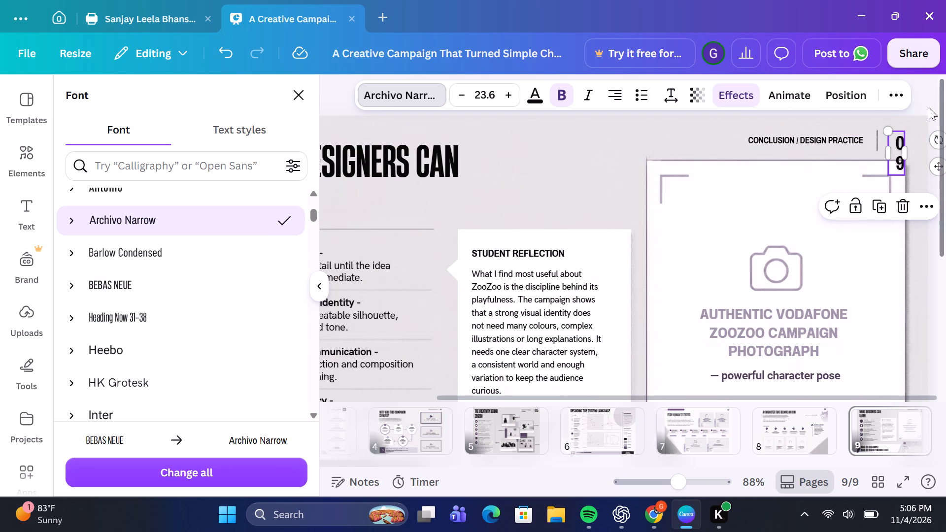
left_click_drag(929, 107, 883, 156)
scroll(883, 156, "up", 1)
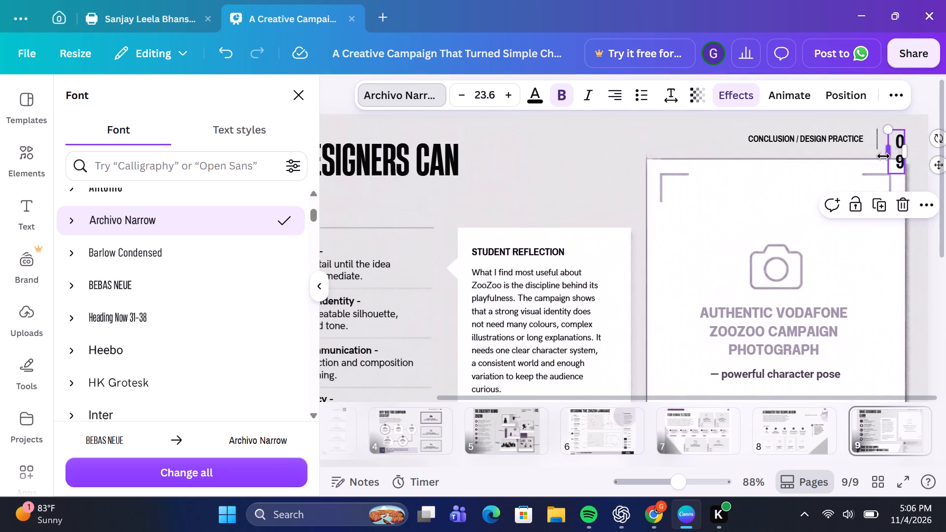
left_click_drag(906, 150, 913, 138)
left_click(896, 141)
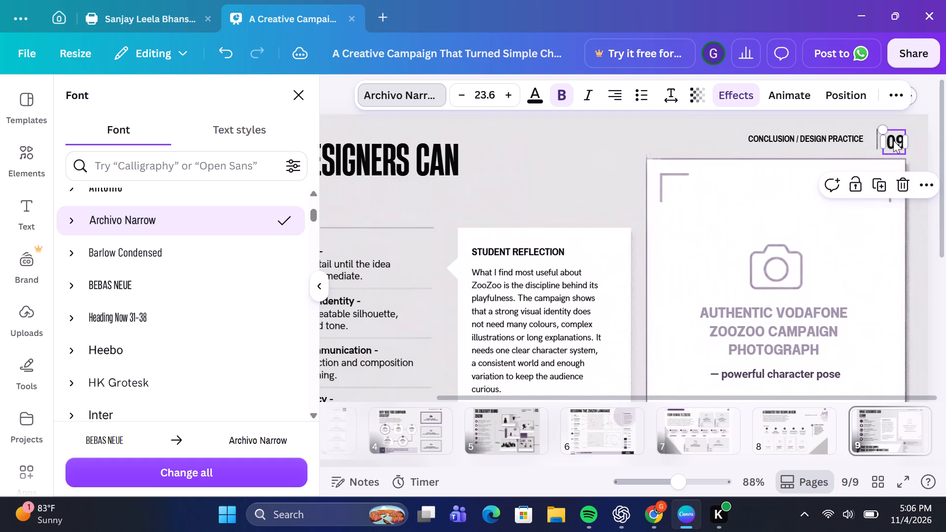
Delete the "Use authentic campaign imagery" note text beside the info icon above the credits box.
scroll(847, 234, "down", 3)
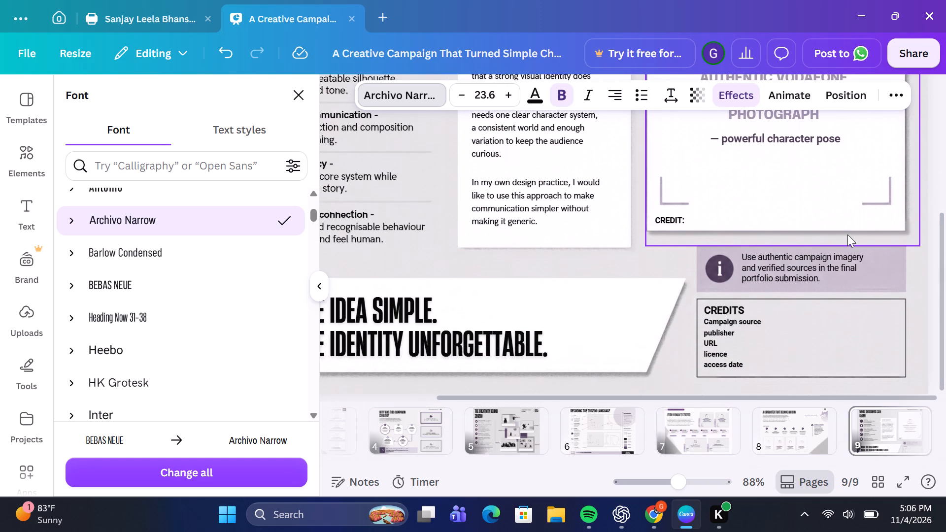
left_click(833, 267)
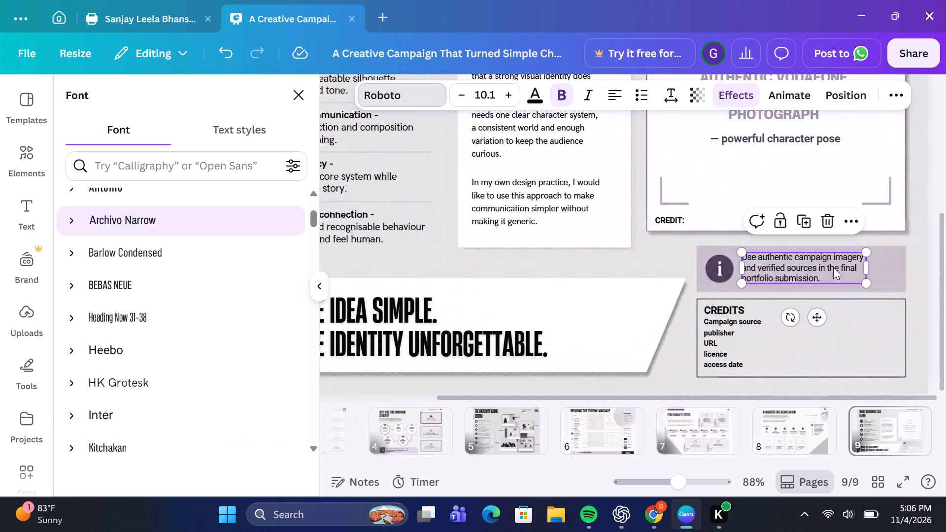
key("BackSpace")
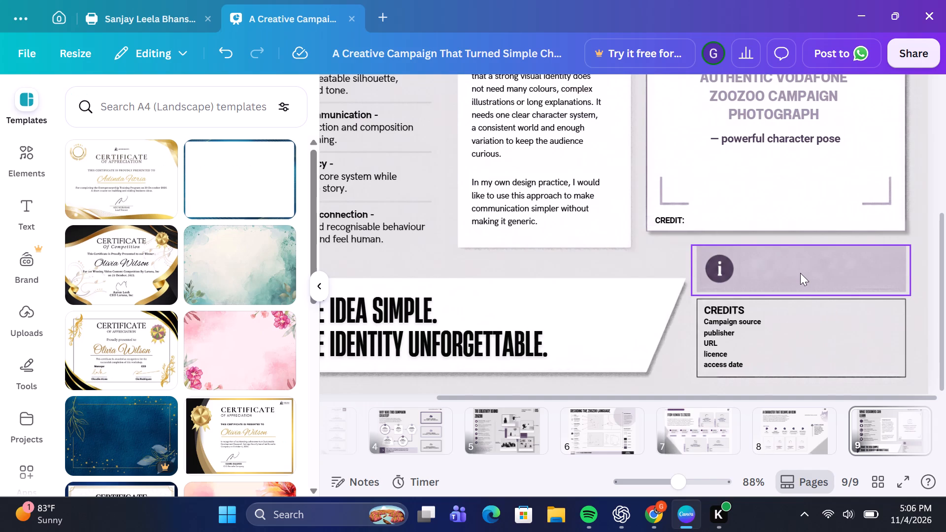
Delete the info icon and the pale panel behind it above the credits box on page 9.
left_click(800, 273)
key("BackSpace")
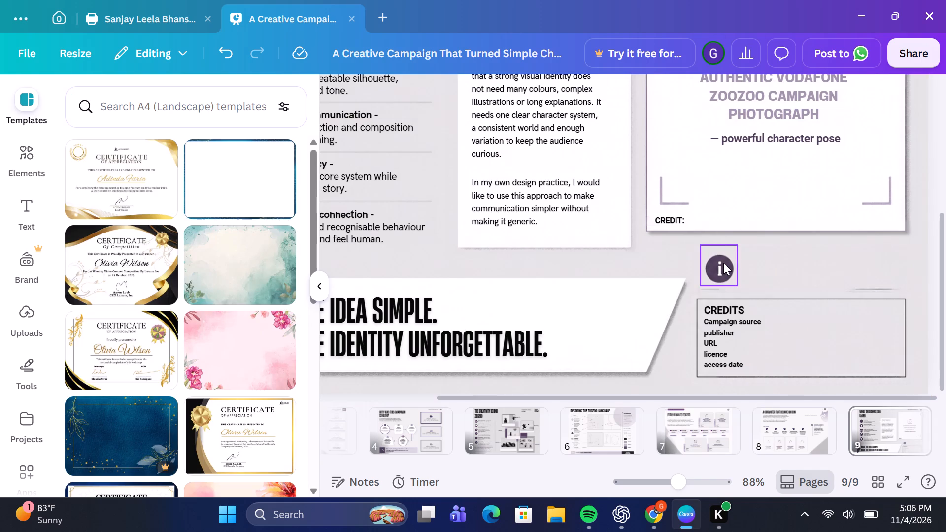
left_click(723, 263)
key("BackSpace")
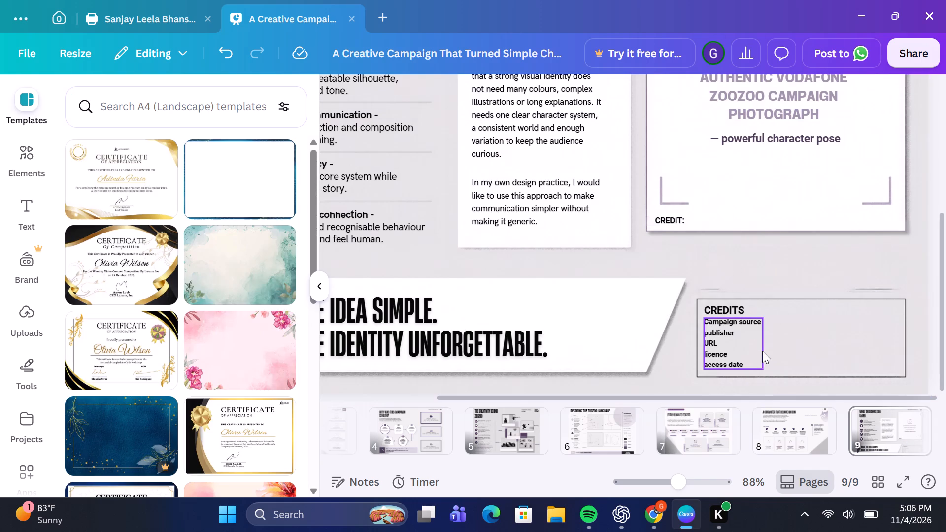
Delete the credits block on page 9: the placeholder source list, the "CREDITS" heading and the box behind them.
left_click(751, 349)
key("BackSpace")
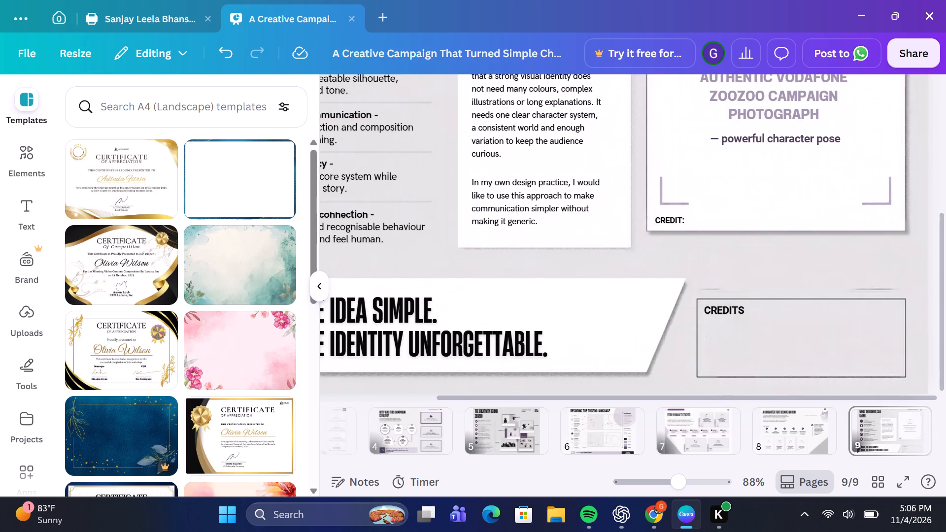
left_click(722, 307)
key("BackSpace")
left_click(798, 324)
key("BackSpace")
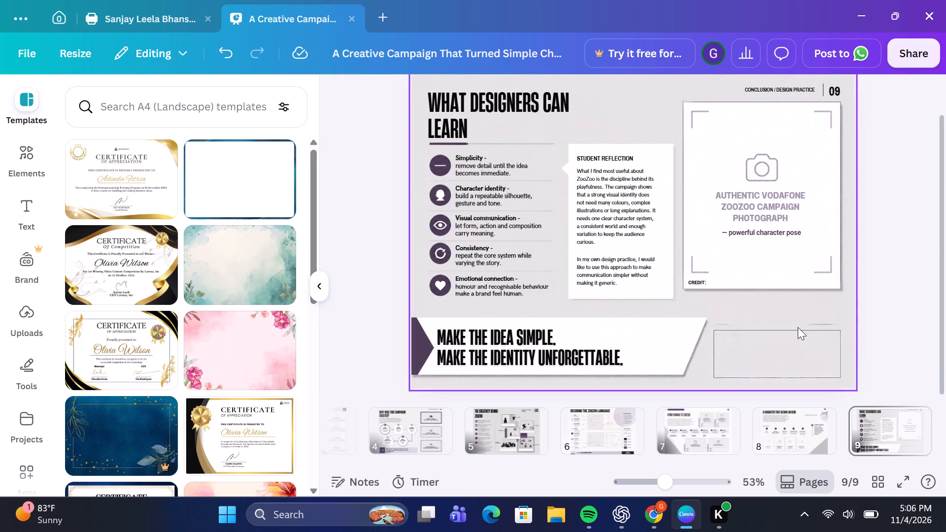
scroll(780, 320, "up", 1)
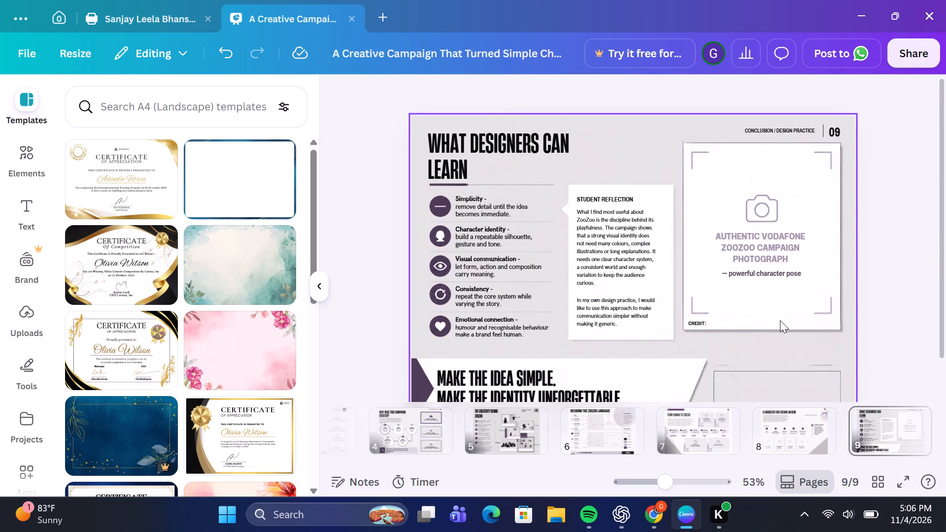
scroll(780, 320, "up", 1)
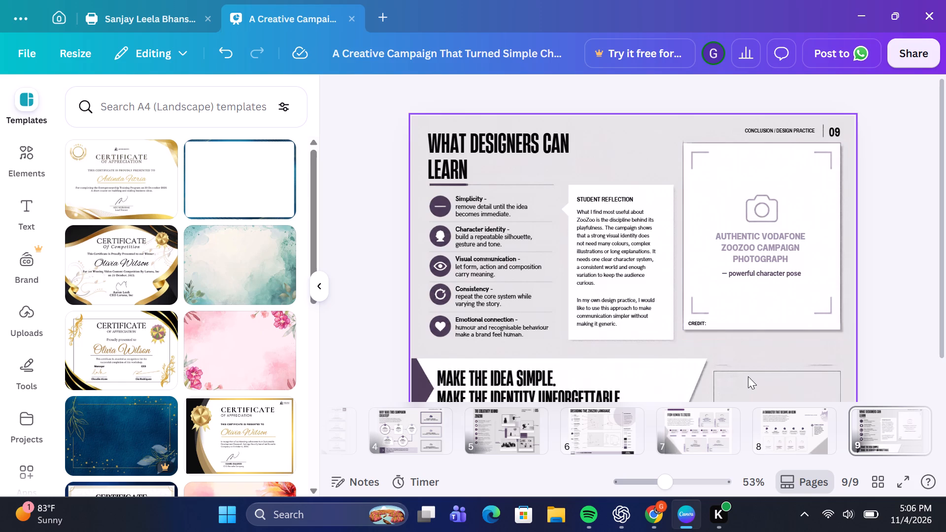
left_click(748, 376)
left_click(636, 99)
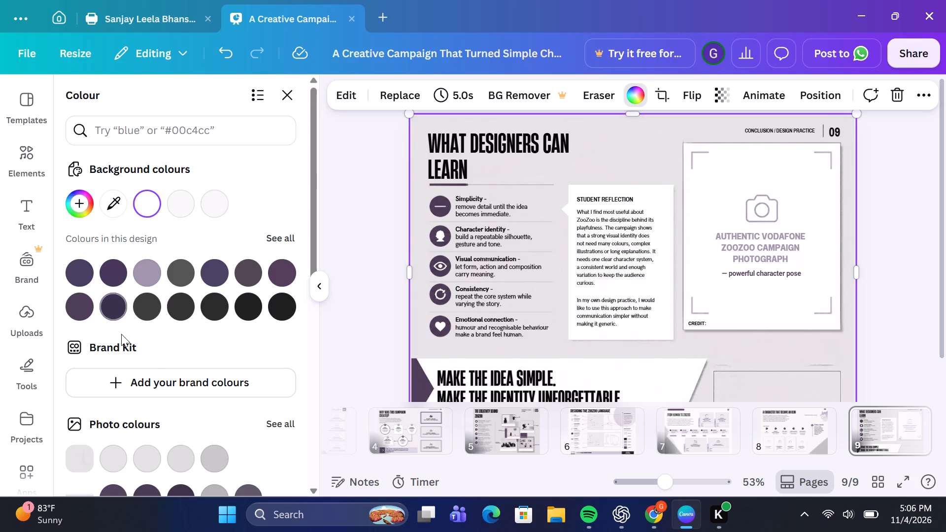
left_click(212, 462)
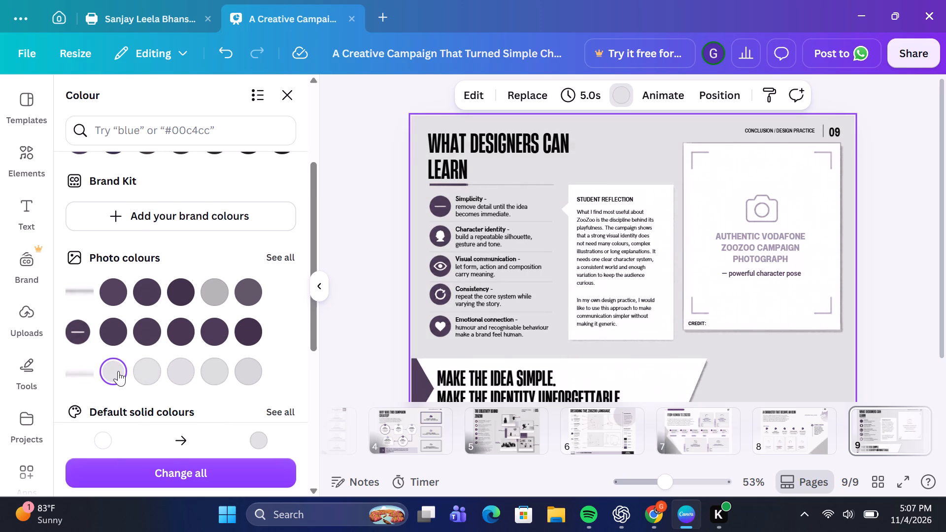
Delete the "CREDIT:" label at the bottom of page 9's photograph placeholder.
scroll(492, 318, "down", 1)
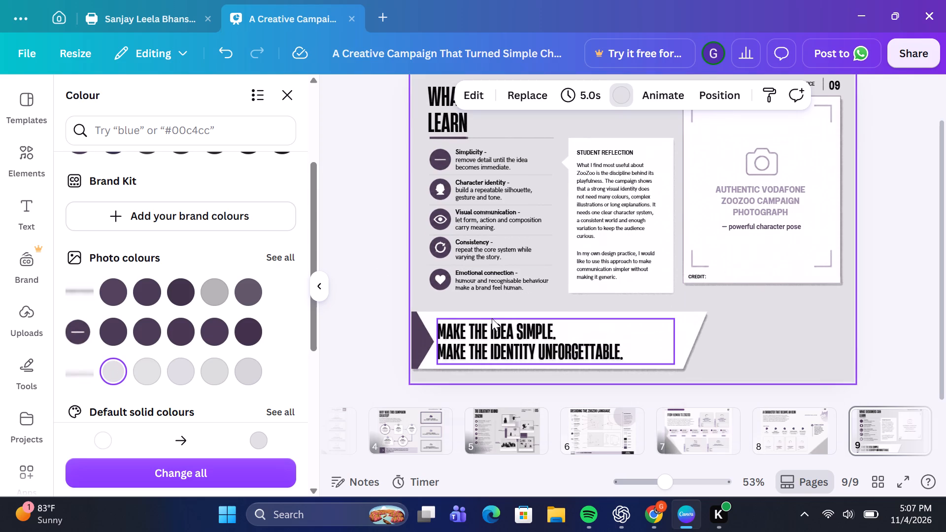
scroll(492, 318, "down", 1)
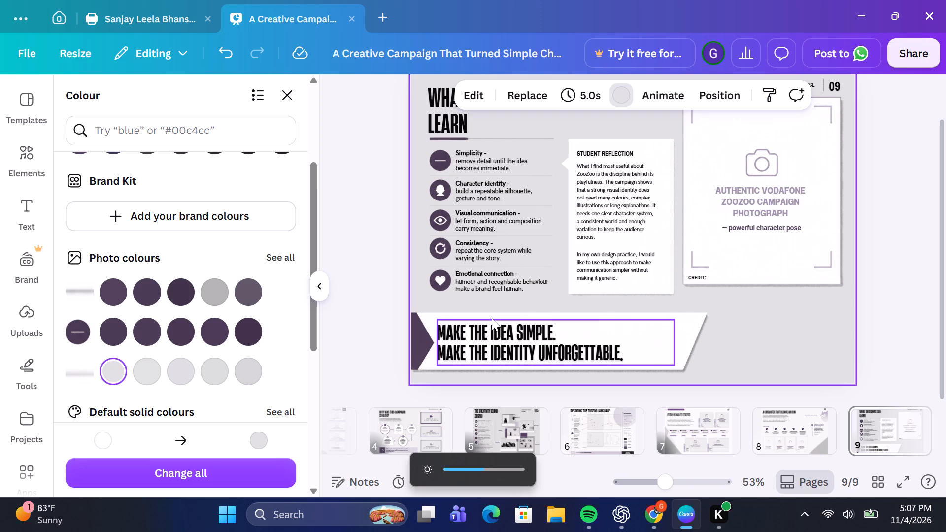
scroll(653, 226, "up", 1)
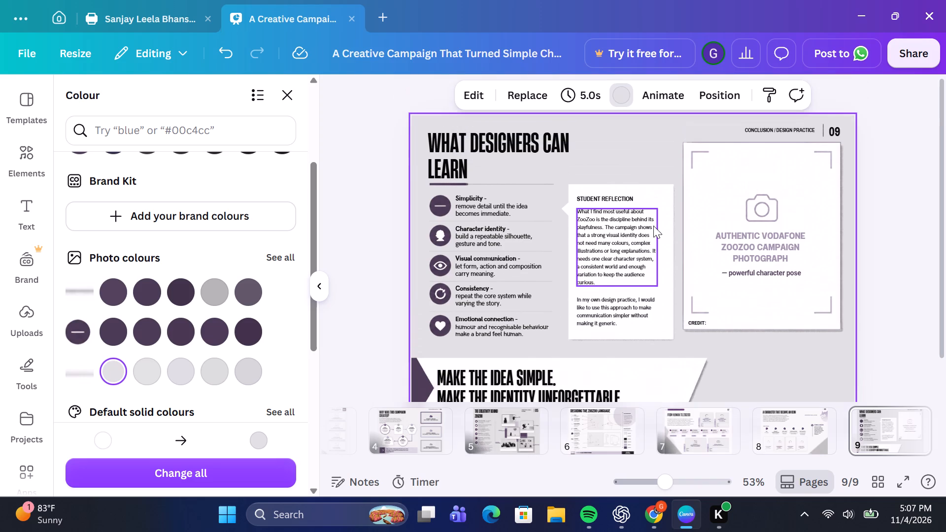
scroll(653, 226, "up", 1)
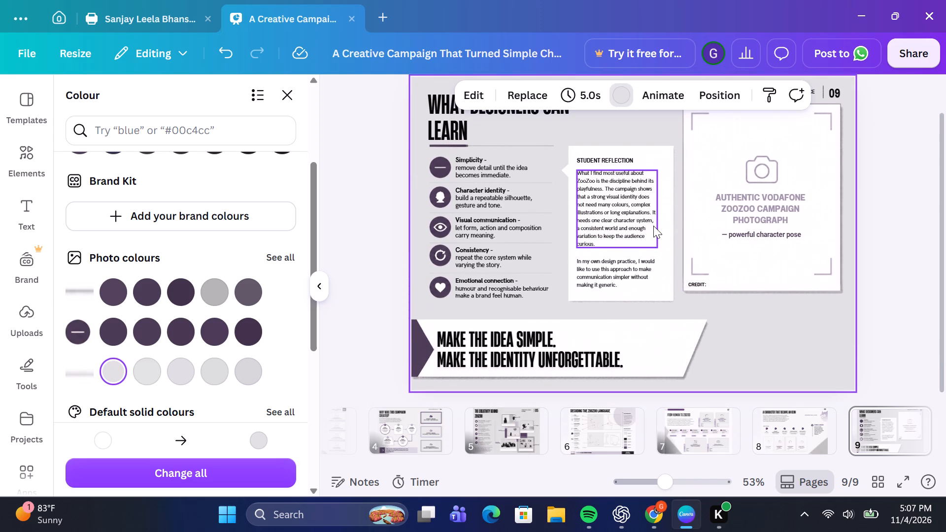
scroll(653, 226, "up", 1)
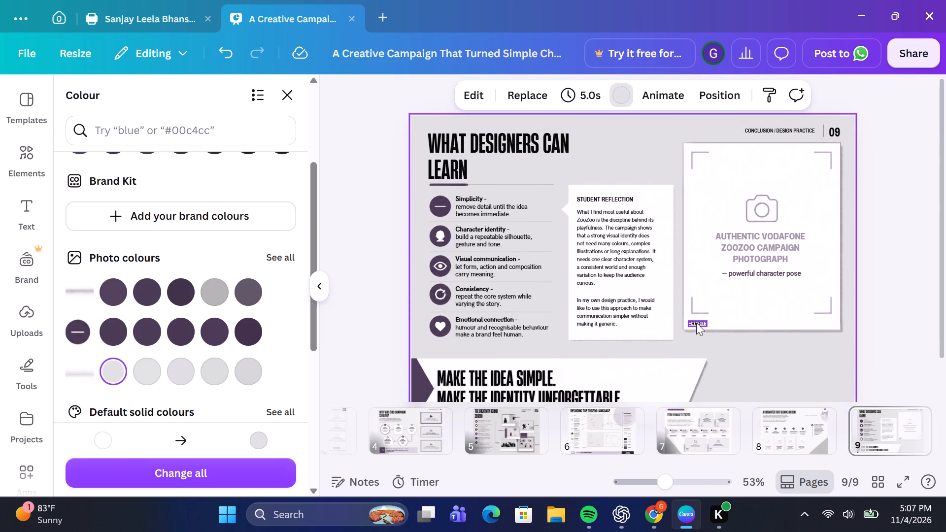
left_click(696, 324)
key("BackSpace")
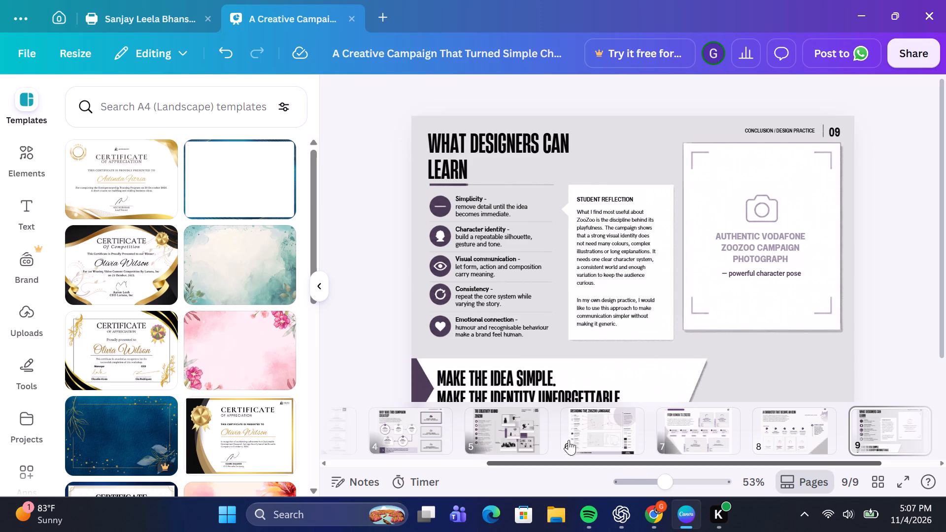
On page 1, delete the four corner bracket marks inside the photograph placeholder frame.
scroll(564, 422, "right", 6)
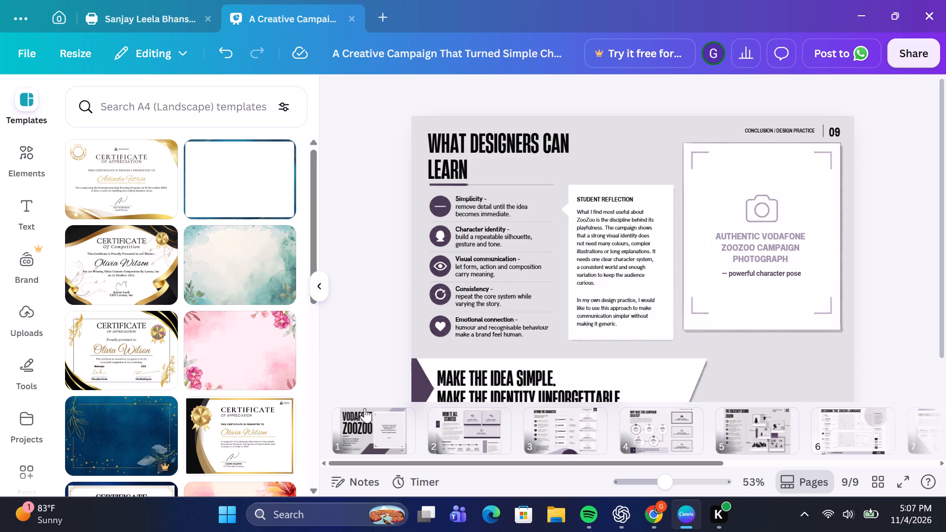
left_click(365, 408)
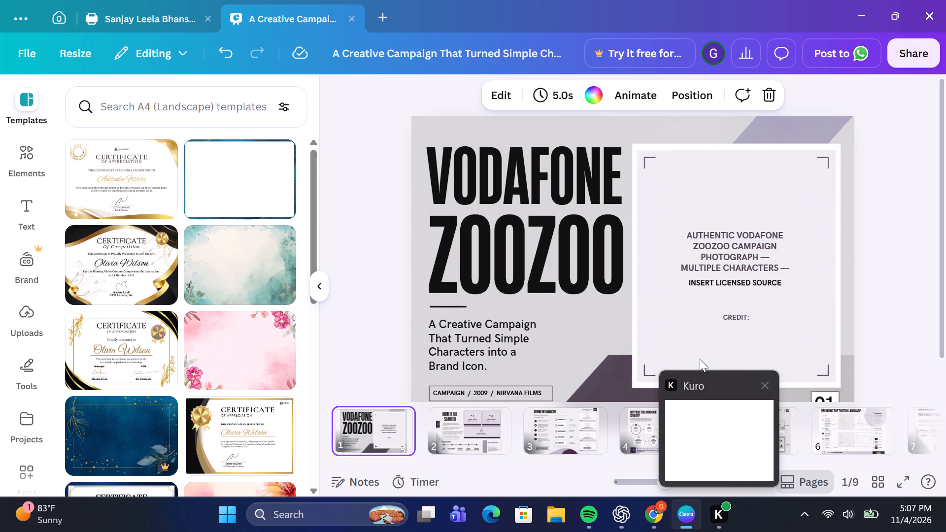
left_click(651, 164)
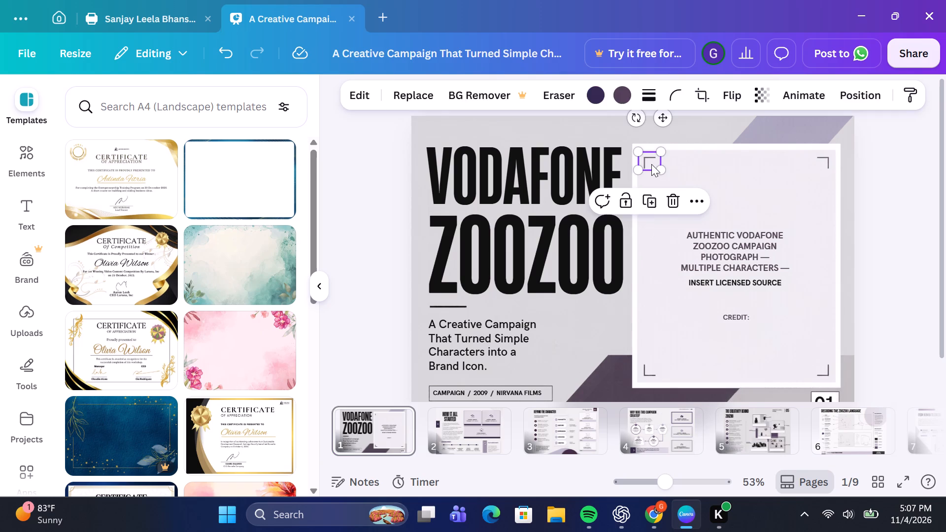
key("BackSpace")
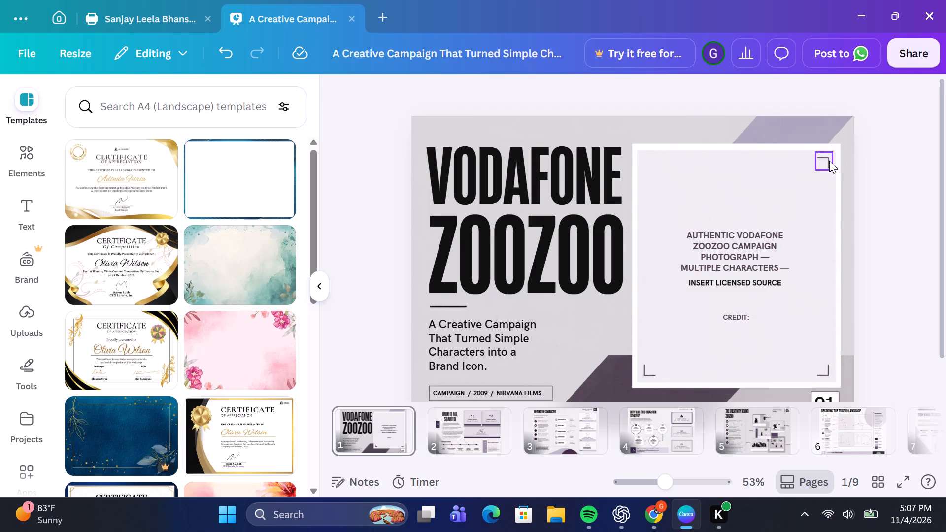
left_click(829, 161)
key("BackSpace")
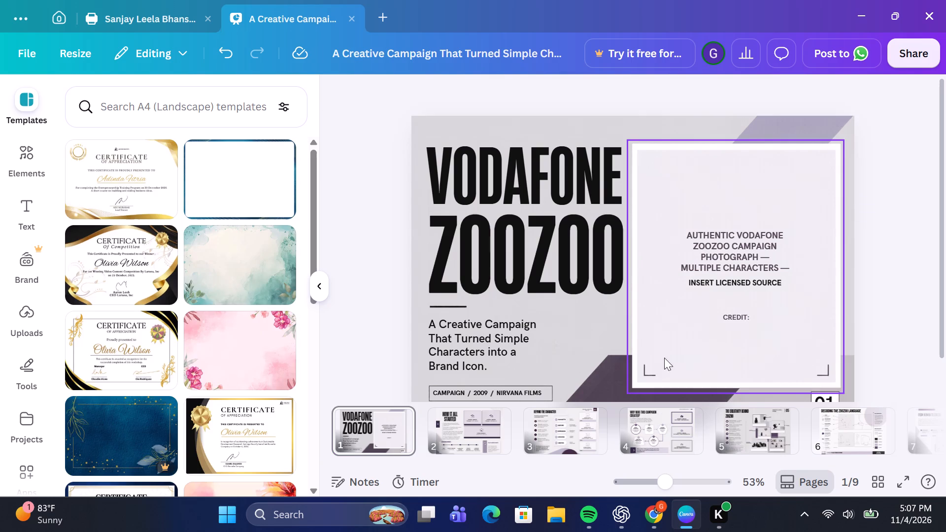
left_click(647, 371)
key("BackSpace")
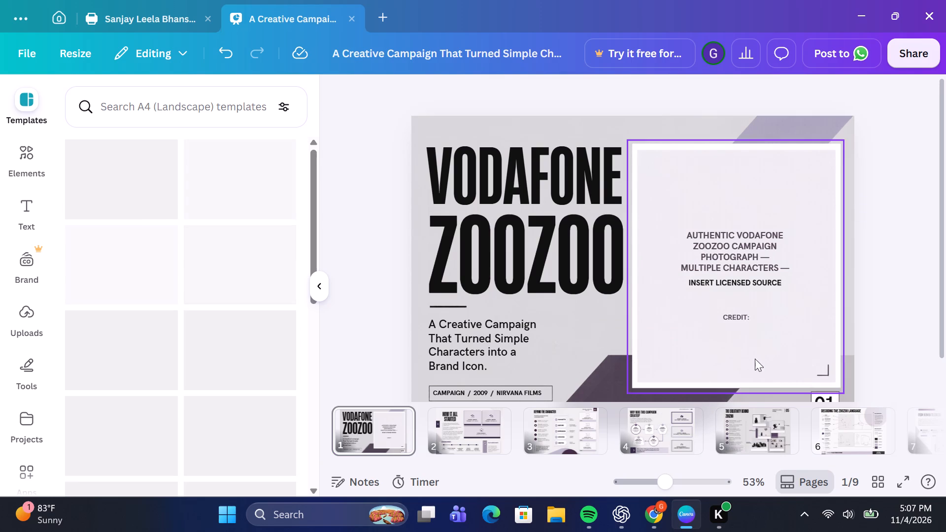
left_click(825, 372)
key("BackSpace")
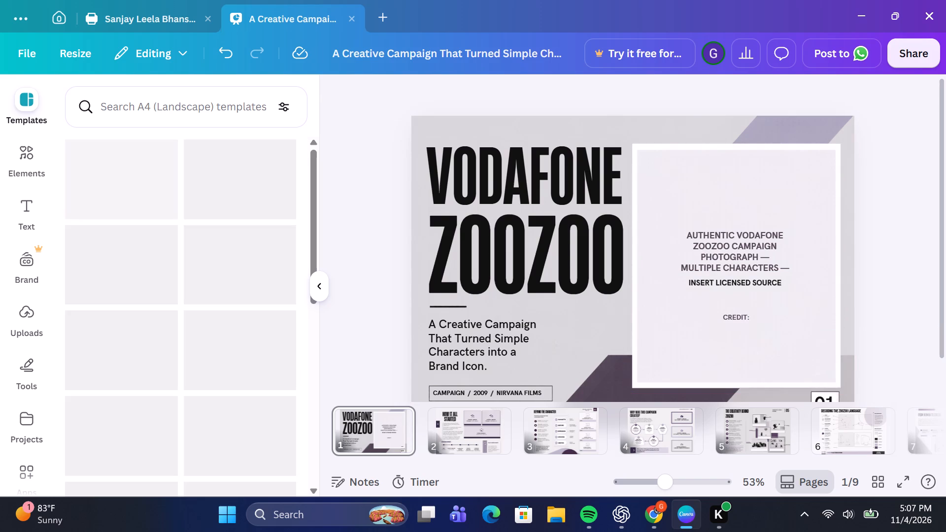
Switch to Chrome and run a Google image search for "vodafone zoozoo ads" in a new tab.
left_click(657, 520)
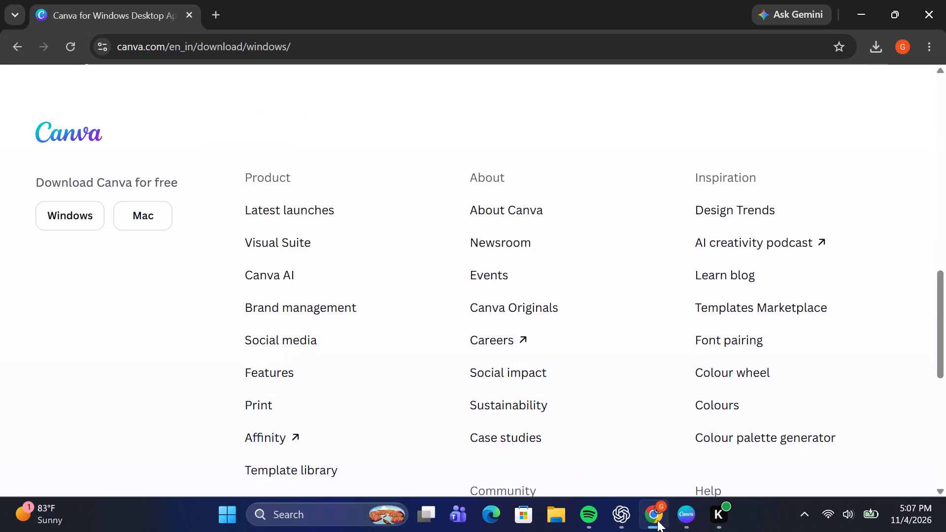
left_click(212, 13)
left_click(236, 267)
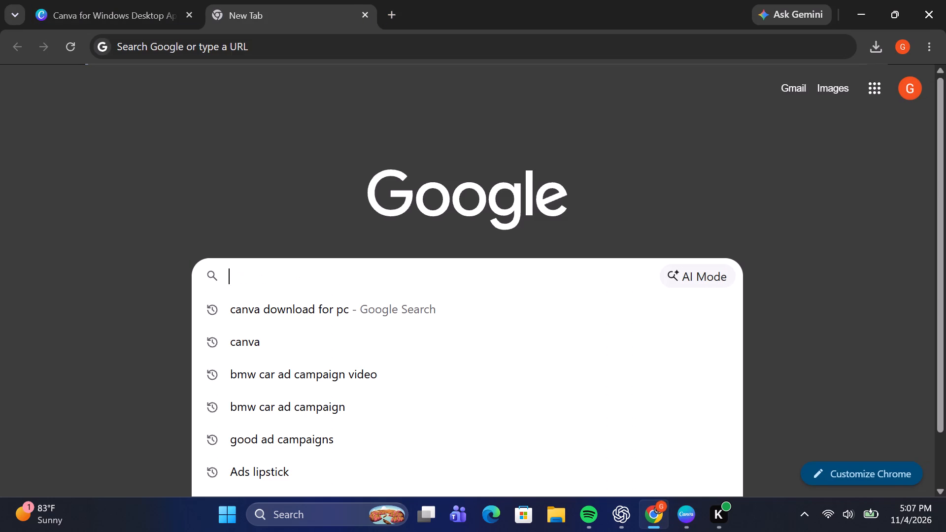
type("voda")
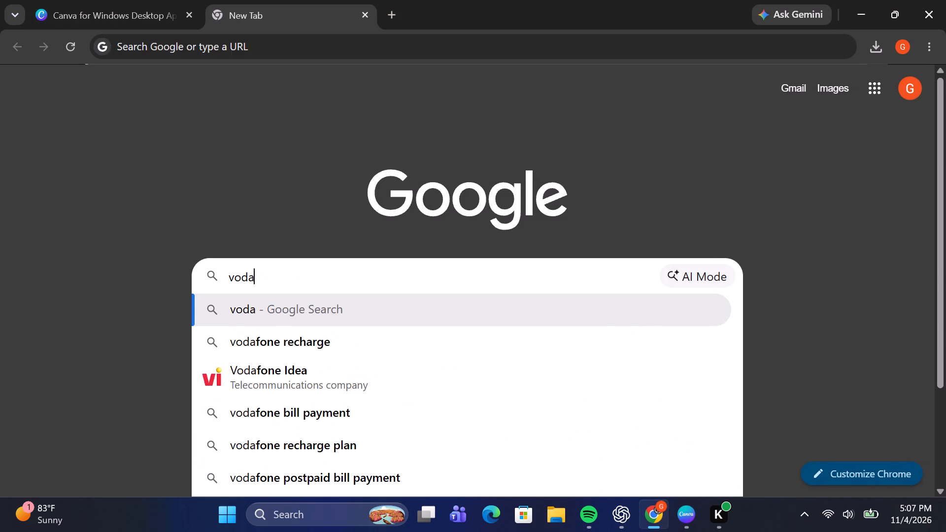
type("fone zoozoo")
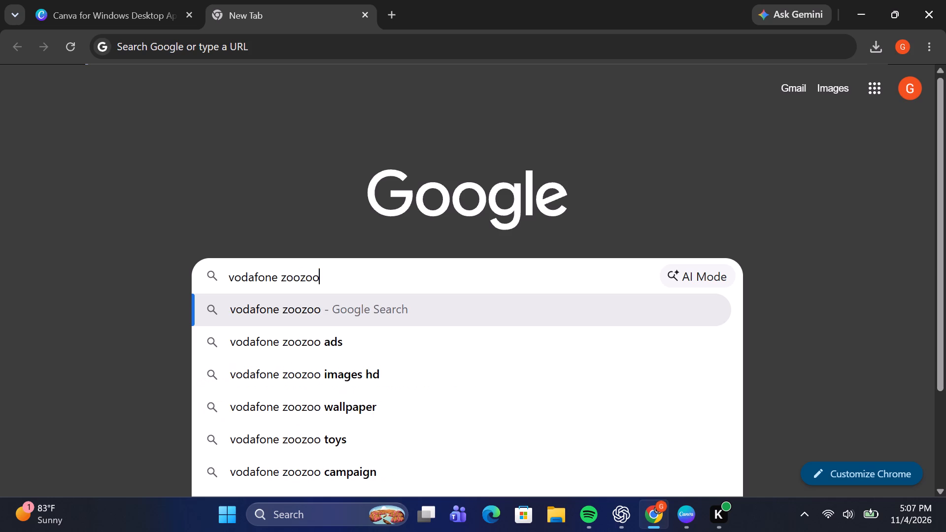
left_click(242, 344)
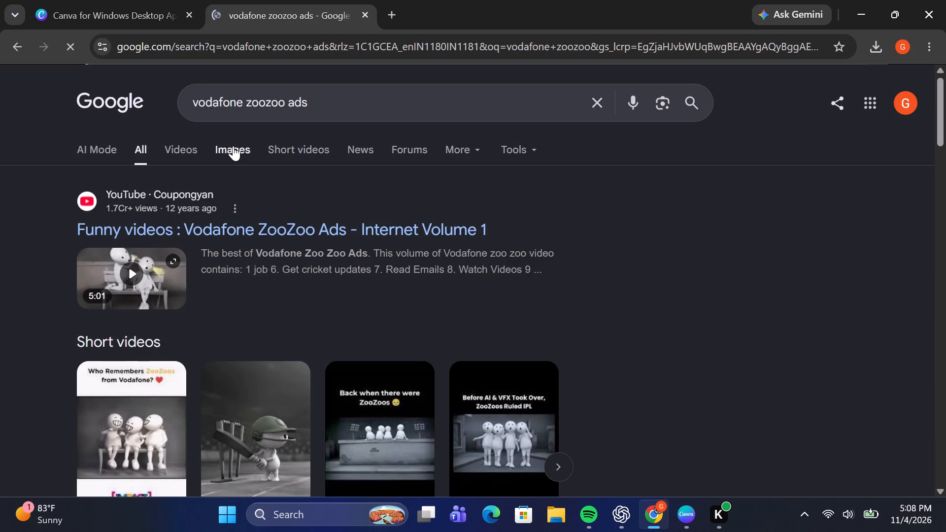
left_click(233, 146)
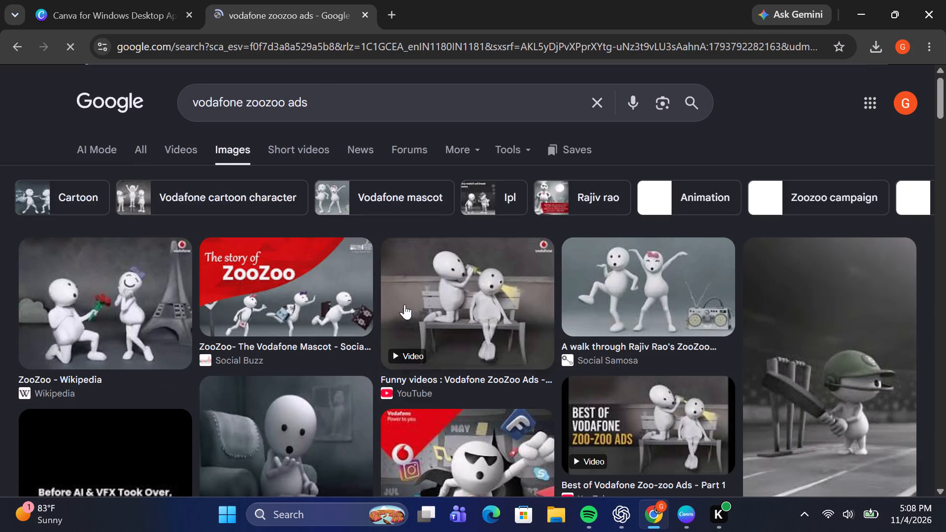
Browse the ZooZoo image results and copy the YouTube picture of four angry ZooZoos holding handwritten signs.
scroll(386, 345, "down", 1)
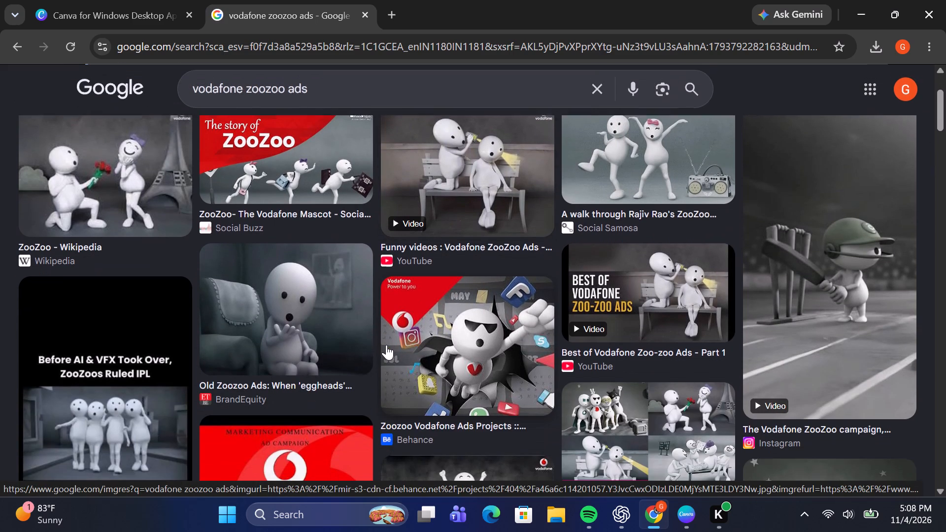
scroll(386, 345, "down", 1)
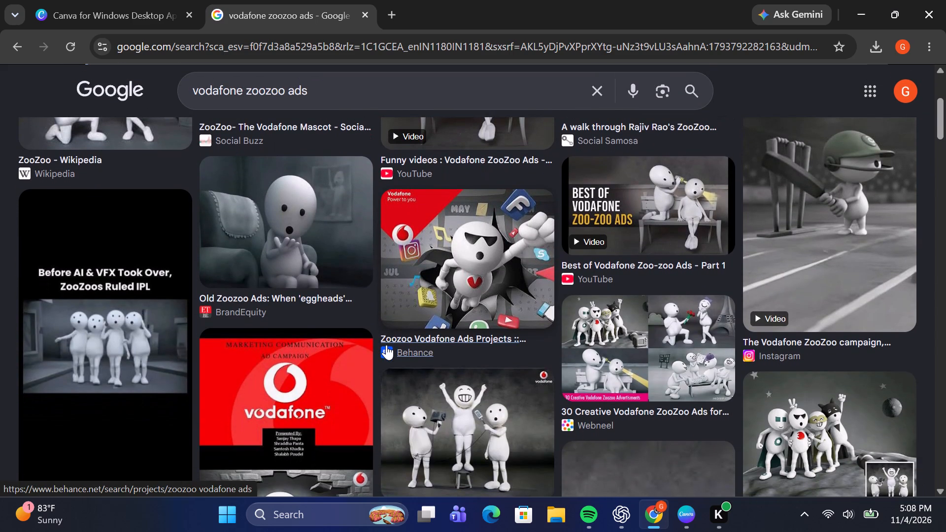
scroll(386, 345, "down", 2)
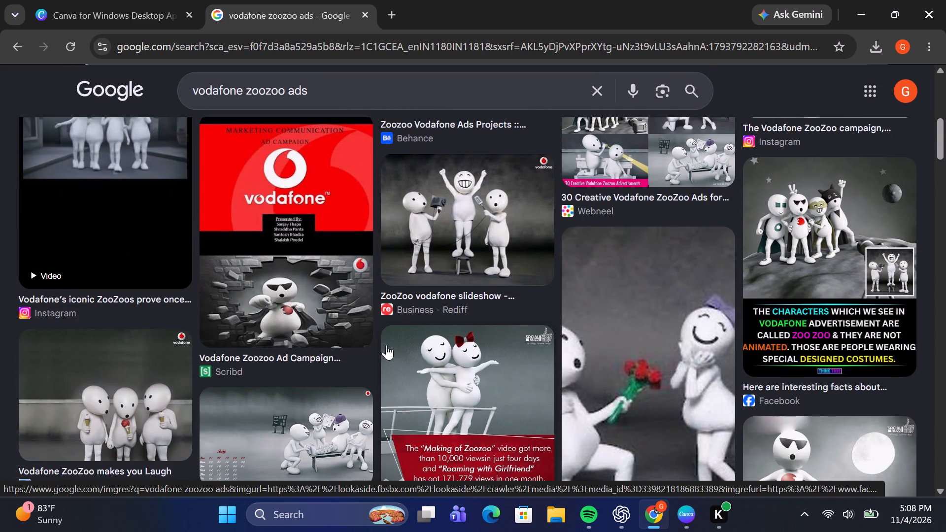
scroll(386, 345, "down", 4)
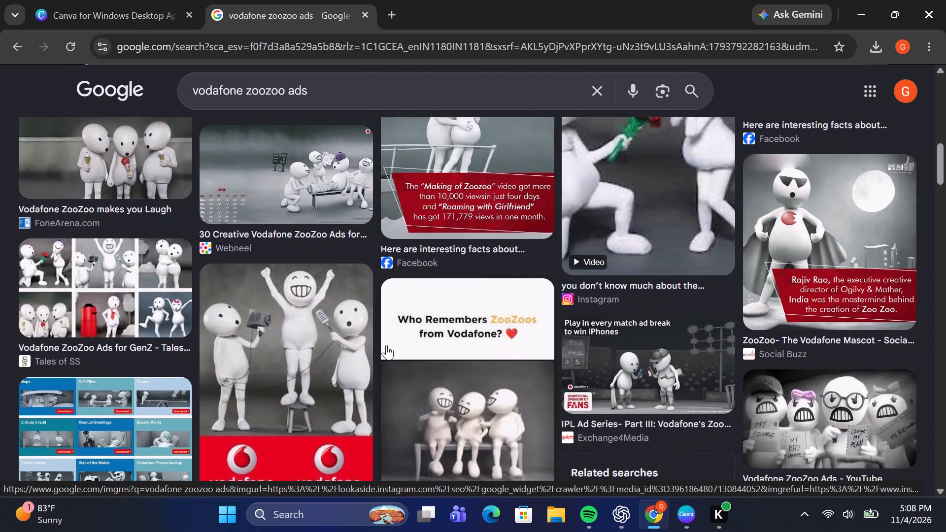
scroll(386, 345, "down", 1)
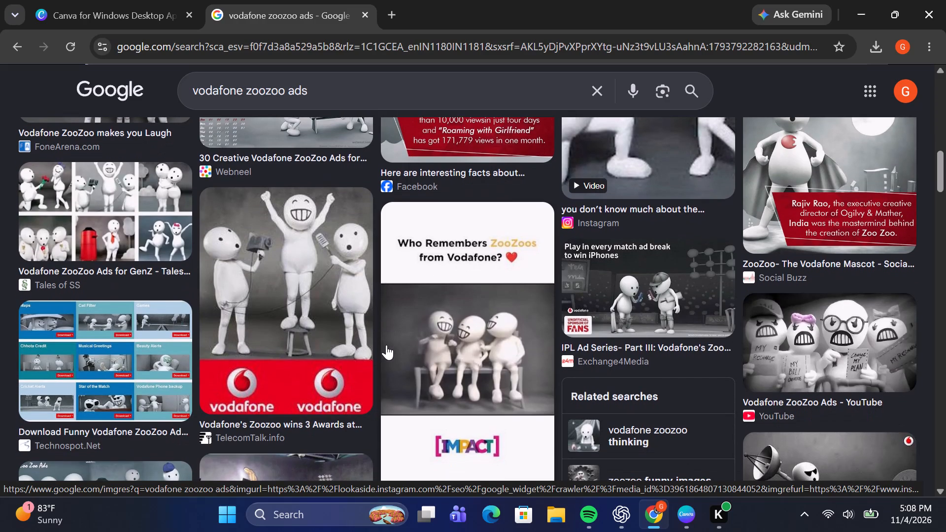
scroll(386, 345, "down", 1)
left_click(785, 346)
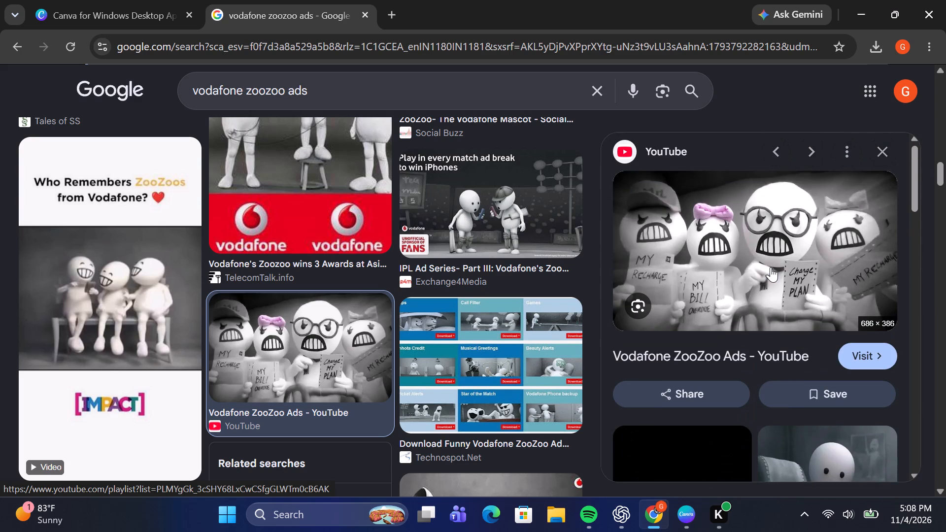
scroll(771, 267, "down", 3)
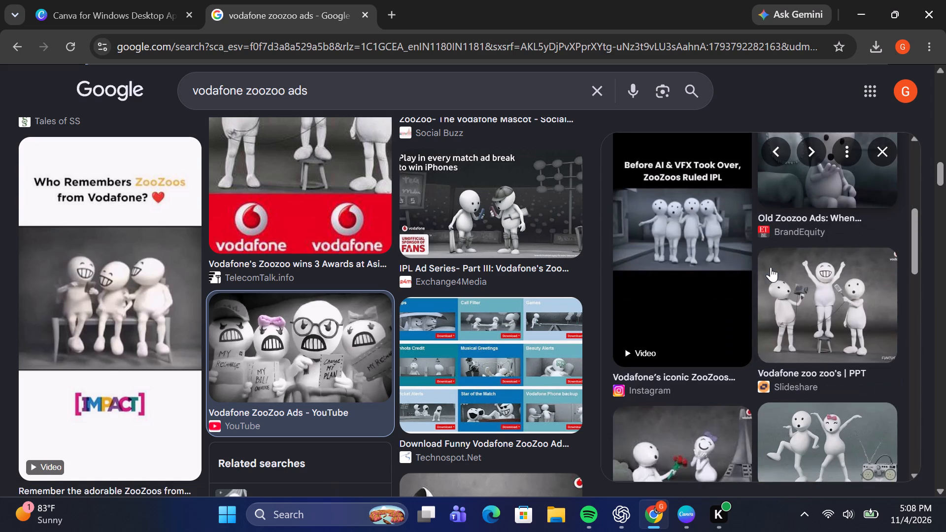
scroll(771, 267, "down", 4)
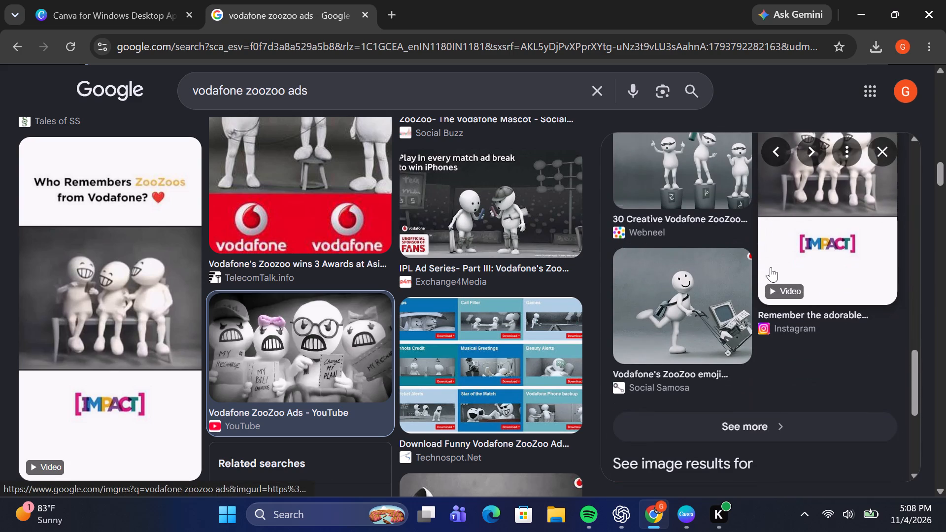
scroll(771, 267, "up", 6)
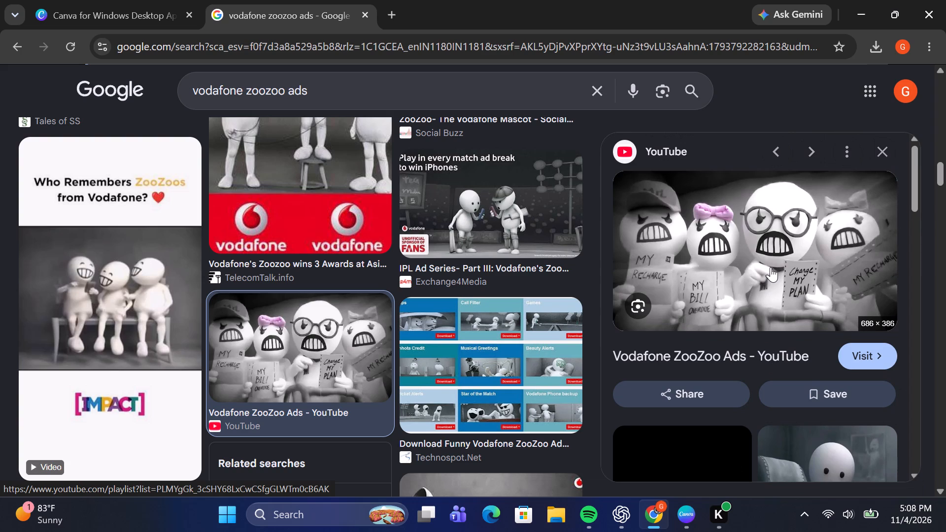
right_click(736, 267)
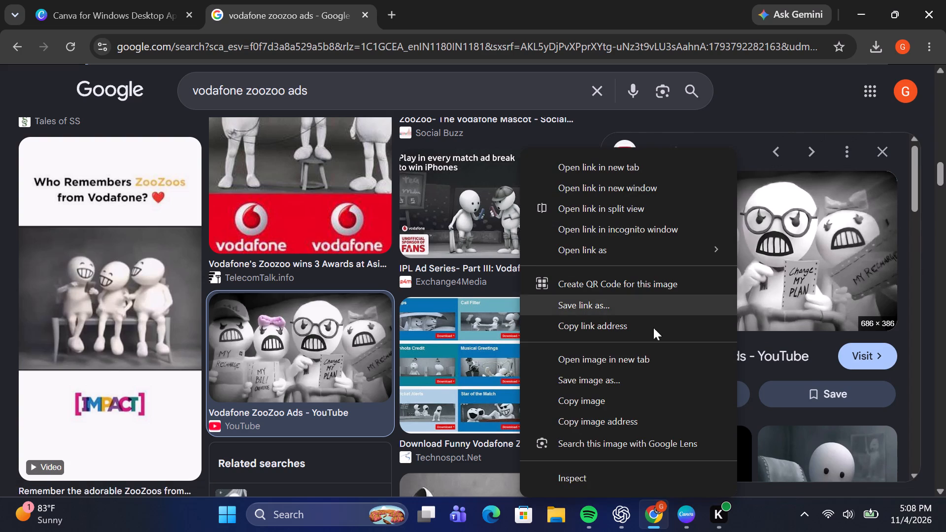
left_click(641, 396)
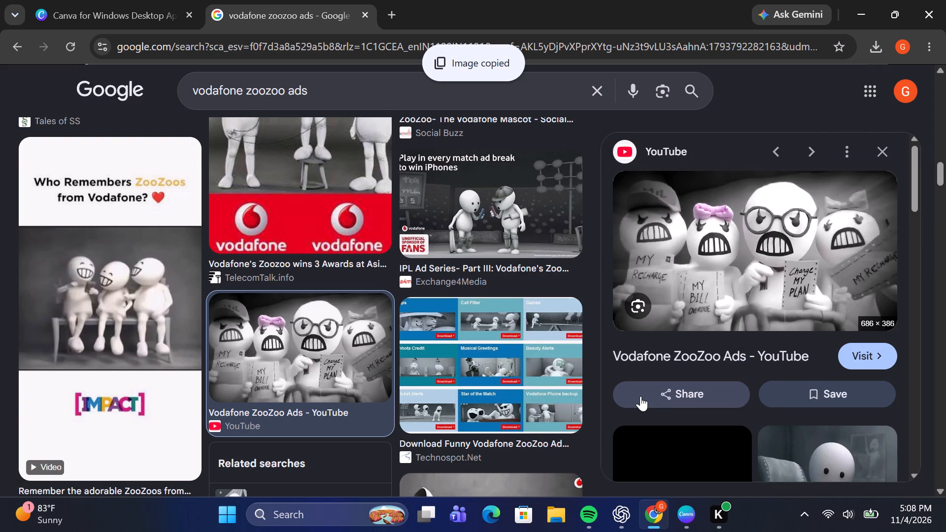
Switch to Canva, add the recently used landscape photo frame to page 1 and align it with the placeholder's upper-left inner corner.
left_click(693, 520)
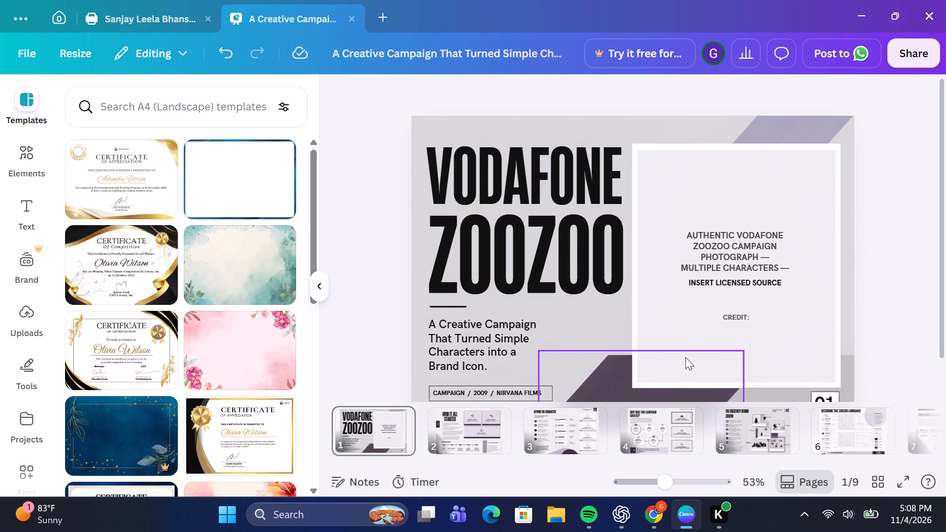
left_click(15, 147)
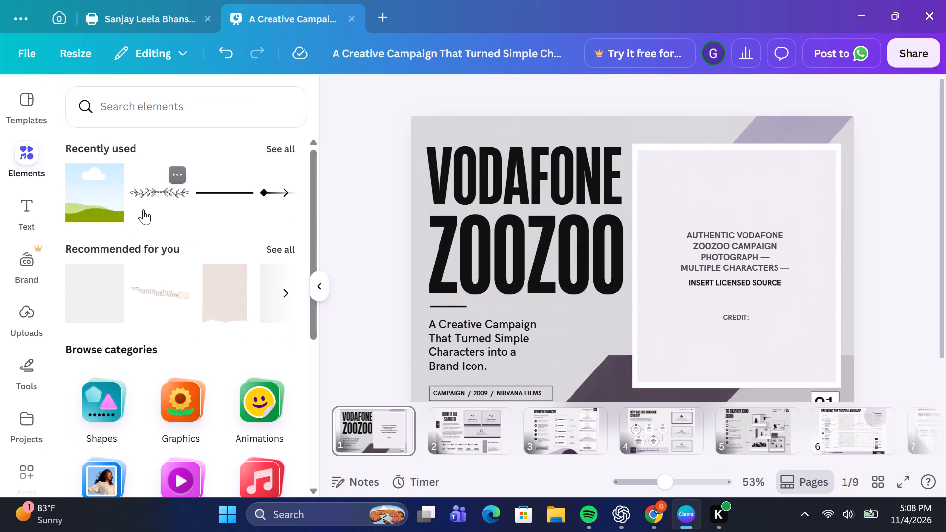
left_click(93, 187)
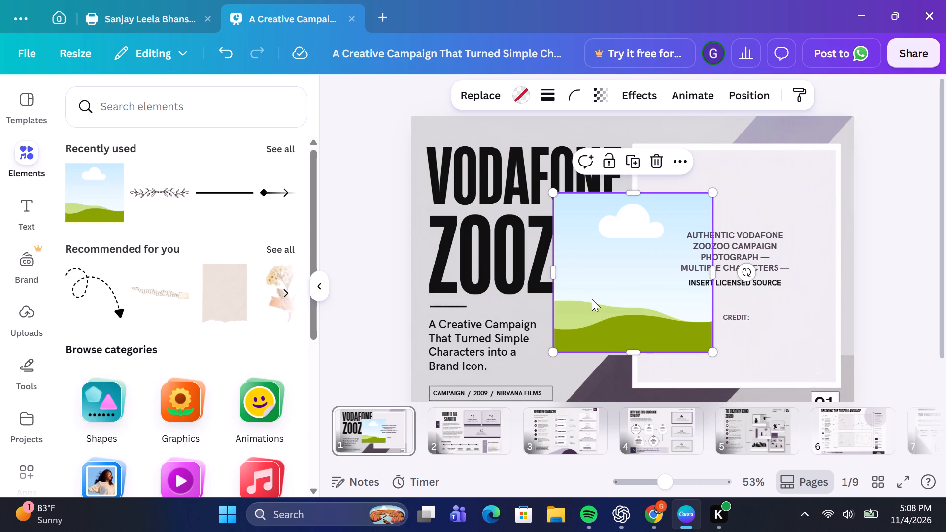
left_click_drag(601, 302, 692, 267)
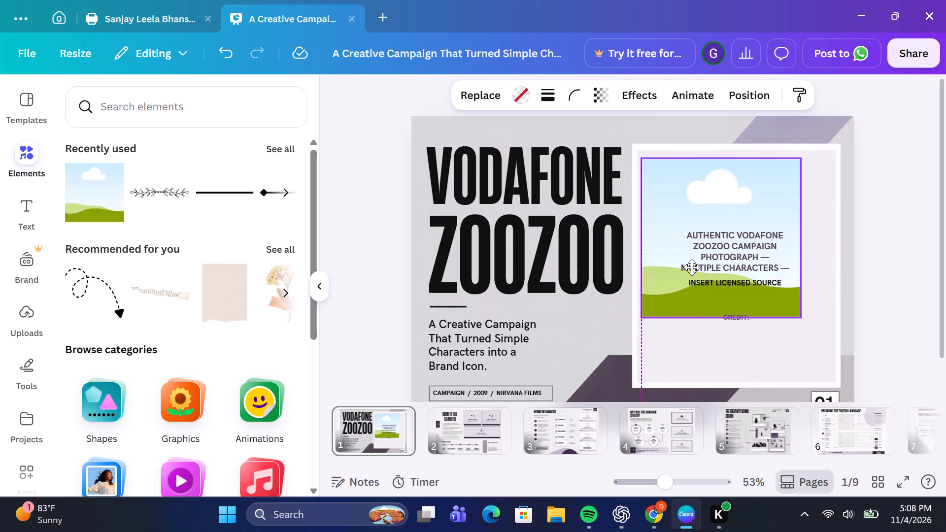
left_click_drag(692, 267, 685, 261)
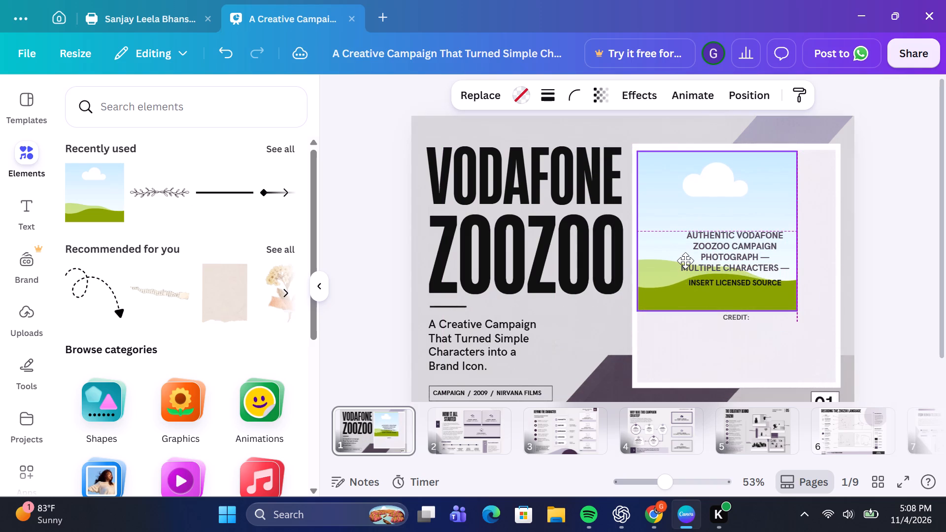
left_click_drag(685, 261, 685, 259)
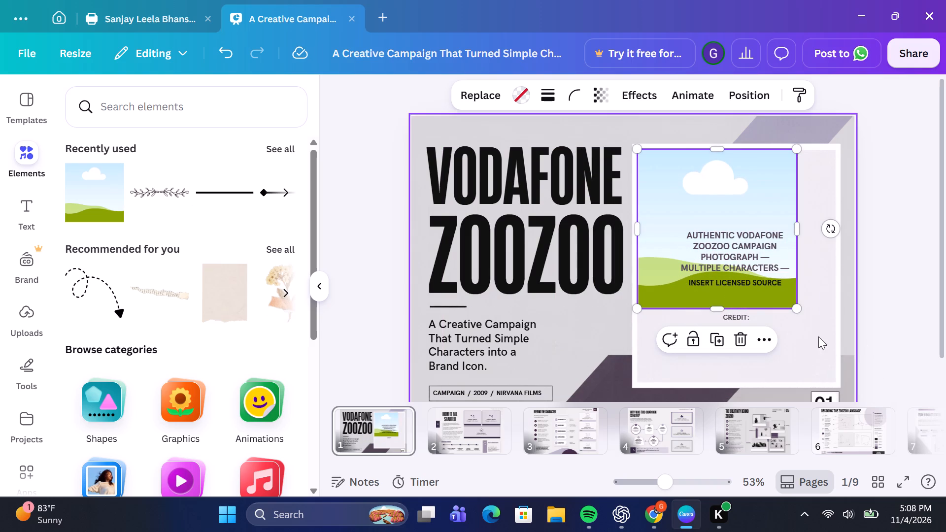
Stretch the photo frame to about 13.3 wide by 15.7 high so it fills the white-bordered placeholder on page 1.
left_click_drag(716, 309, 722, 366)
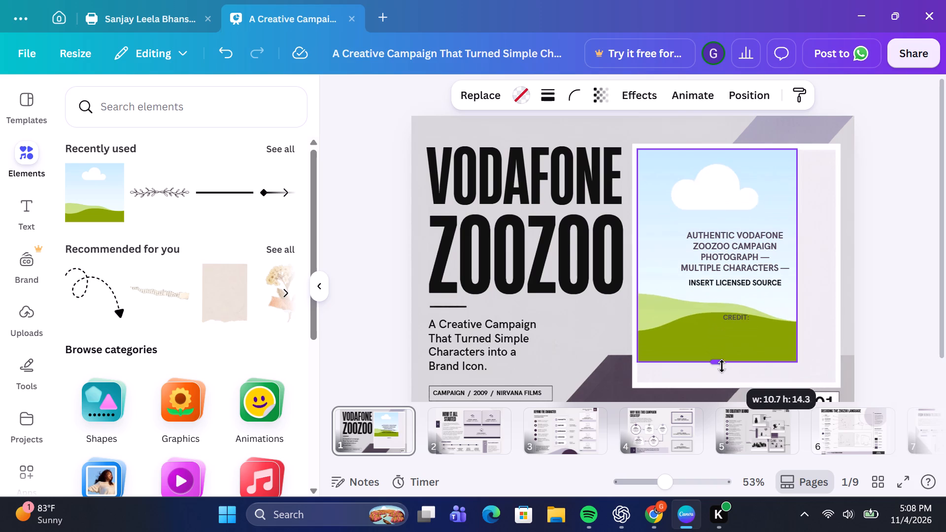
left_click_drag(722, 366, 722, 380)
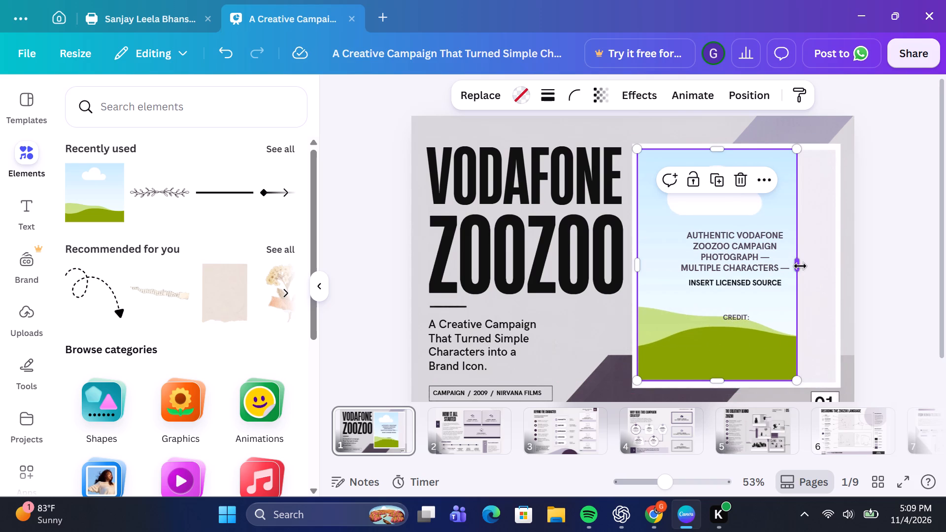
left_click_drag(800, 266, 838, 265)
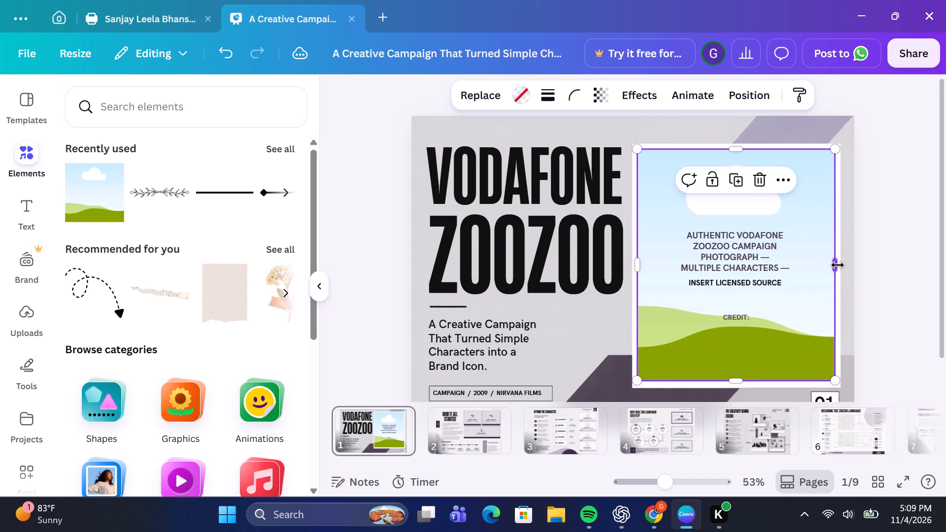
scroll(742, 300, "down", 1)
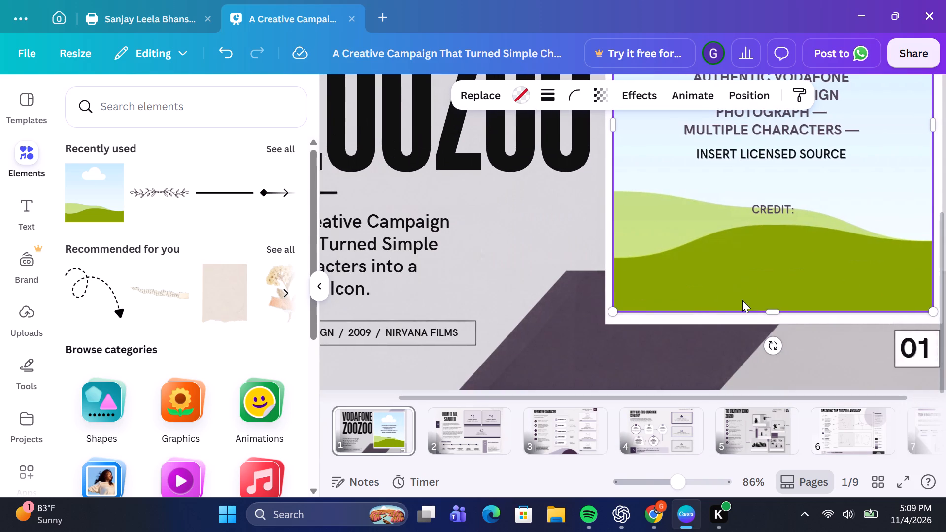
left_click(776, 312)
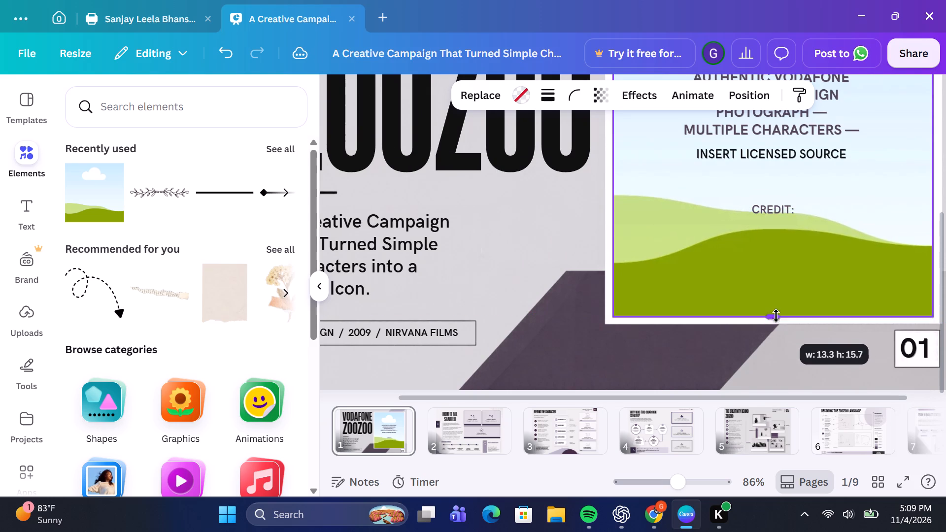
scroll(810, 232, "left", 1)
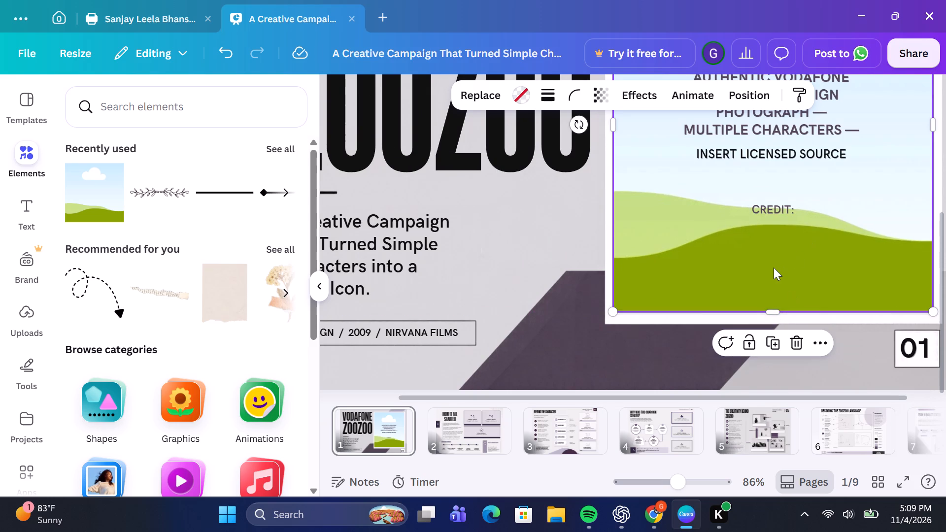
scroll(774, 267, "left", 1)
scroll(774, 267, "down", 1)
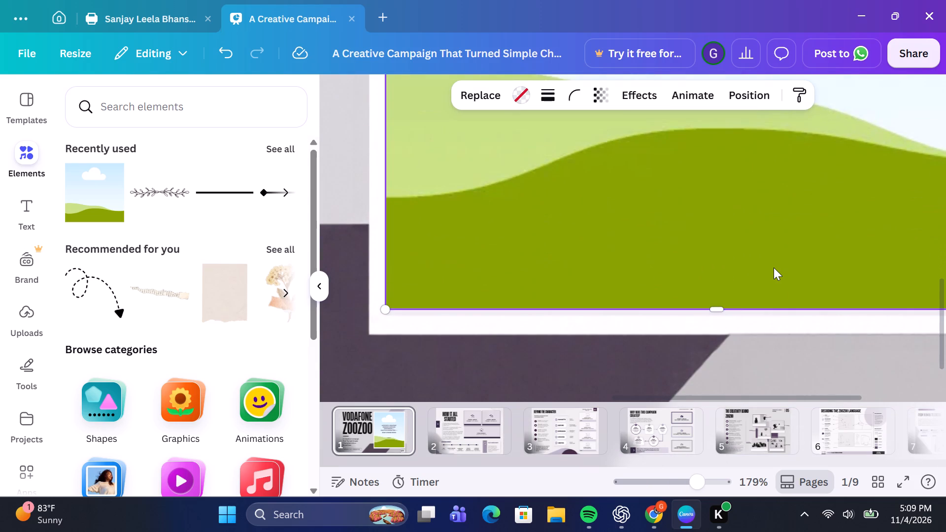
left_click_drag(716, 305, 716, 312)
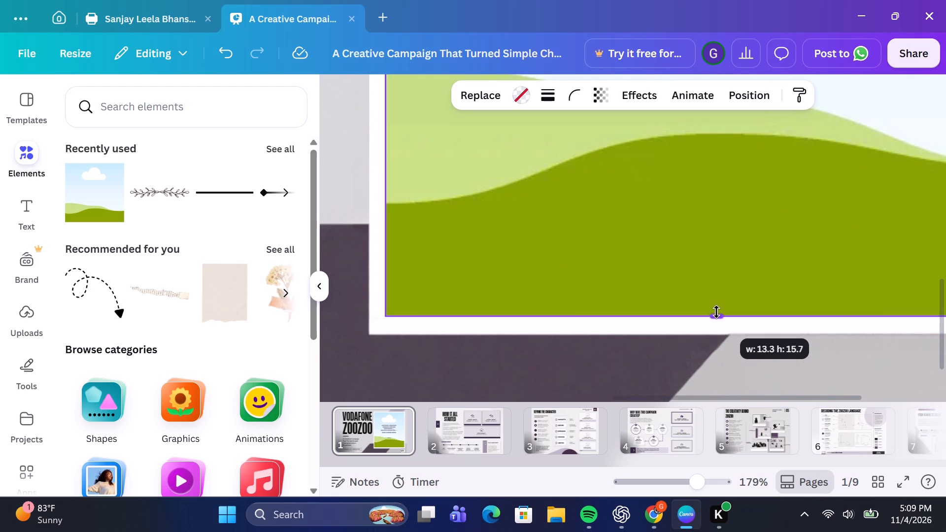
left_click_drag(716, 312, 717, 312)
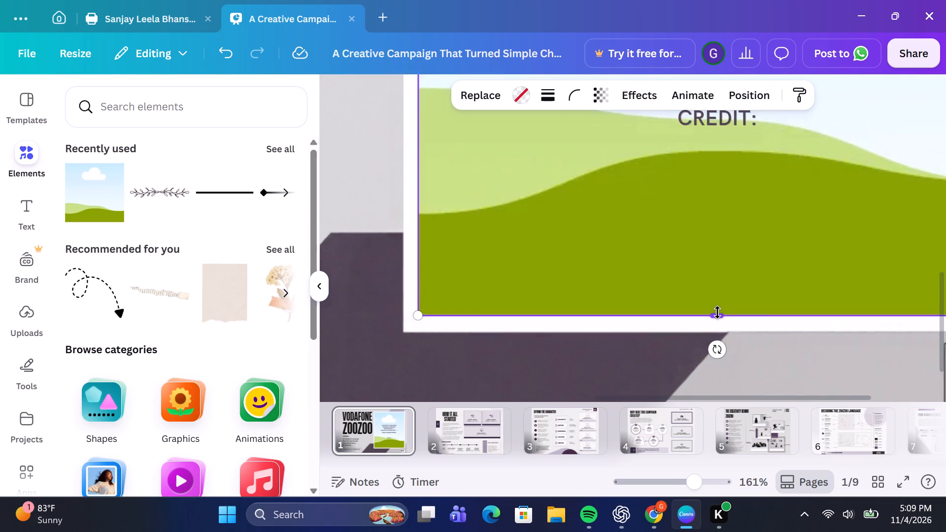
Delete the "Authentic Vodafone ZooZoo campaign photograph", "INSERT LICENSED SOURCE" and "CREDIT:" texts over page 1's photo frame.
scroll(717, 312, "up", 1)
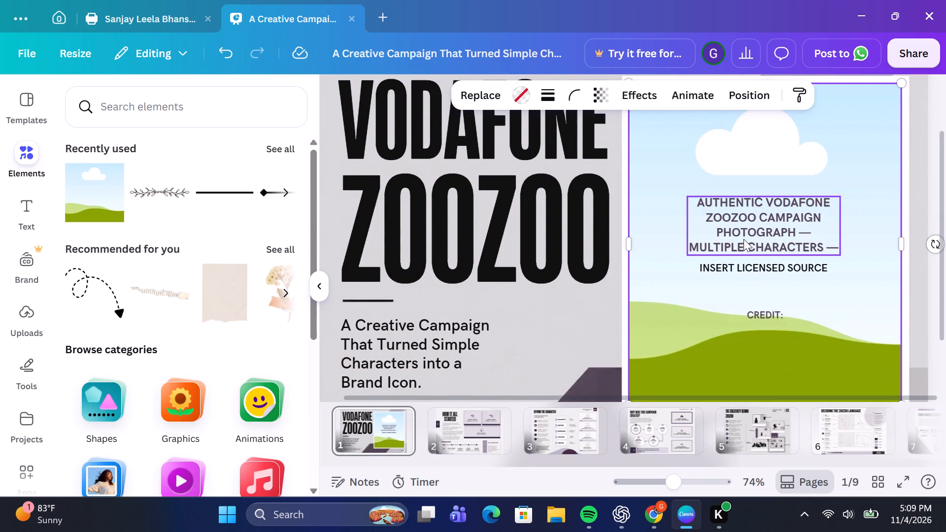
left_click(743, 239)
key("BackSpace")
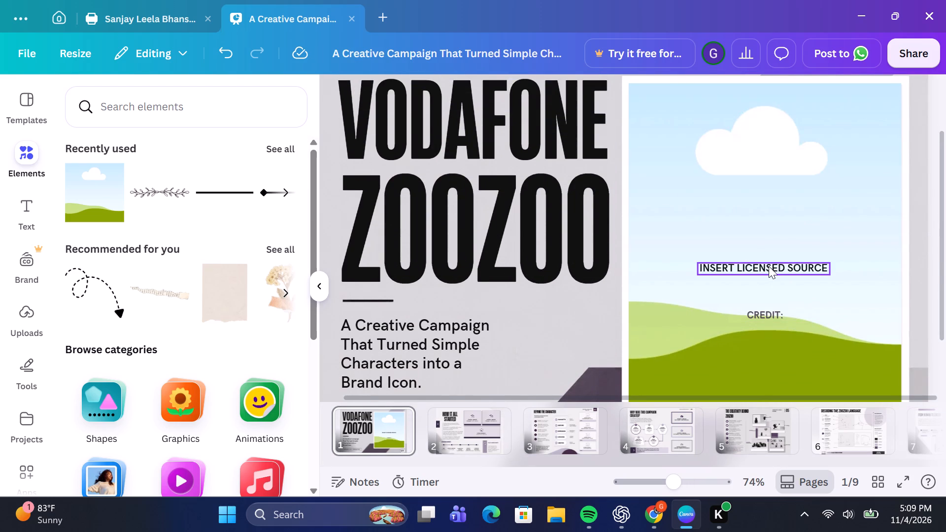
left_click(768, 267)
key("BackSpace")
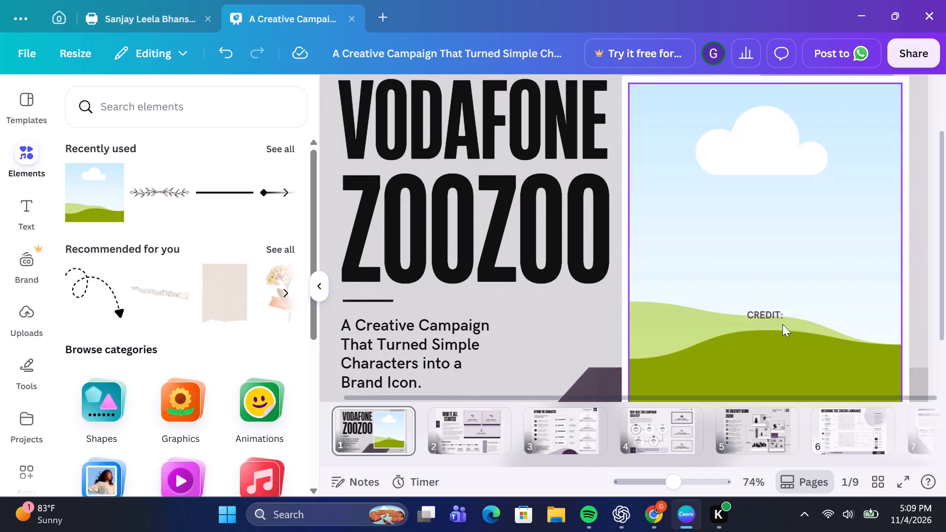
left_click(772, 317)
key("BackSpace")
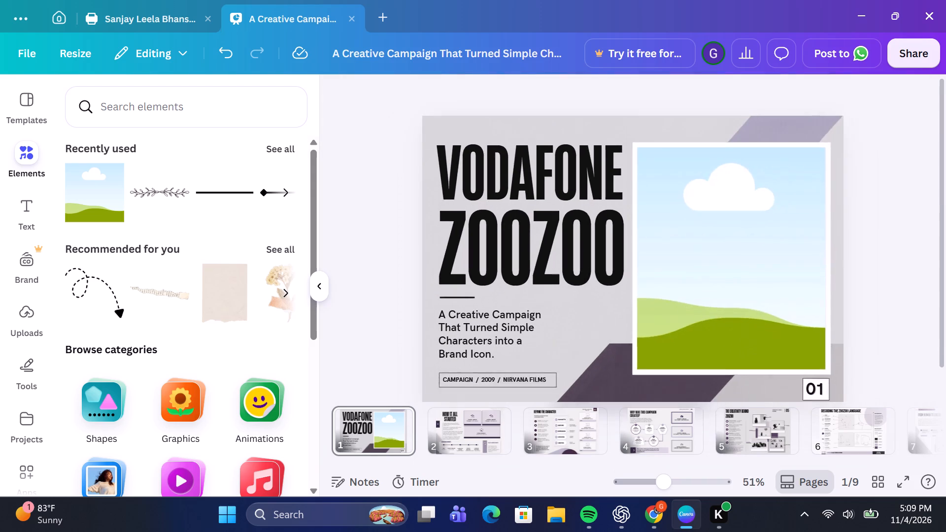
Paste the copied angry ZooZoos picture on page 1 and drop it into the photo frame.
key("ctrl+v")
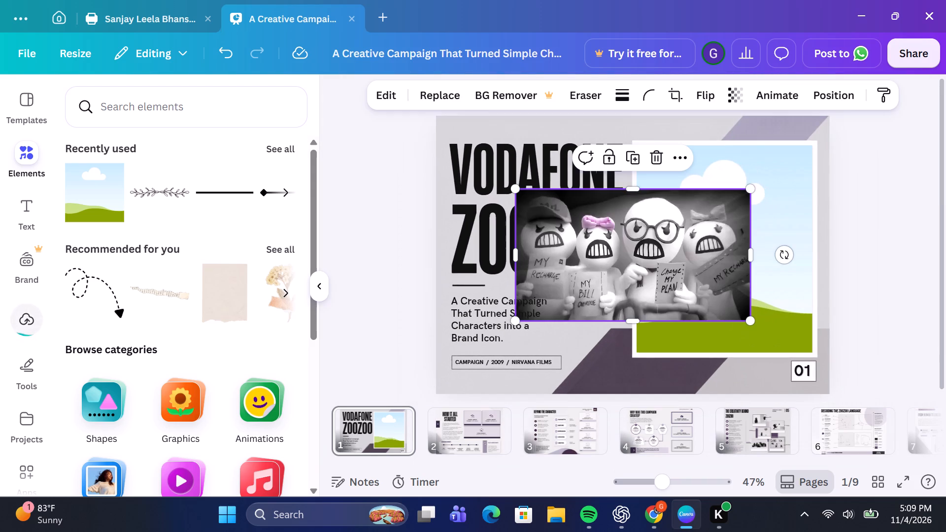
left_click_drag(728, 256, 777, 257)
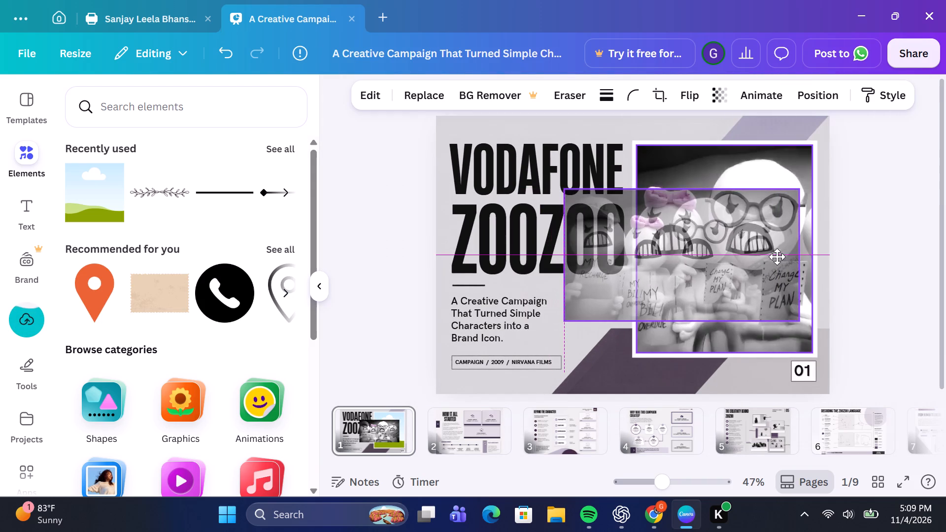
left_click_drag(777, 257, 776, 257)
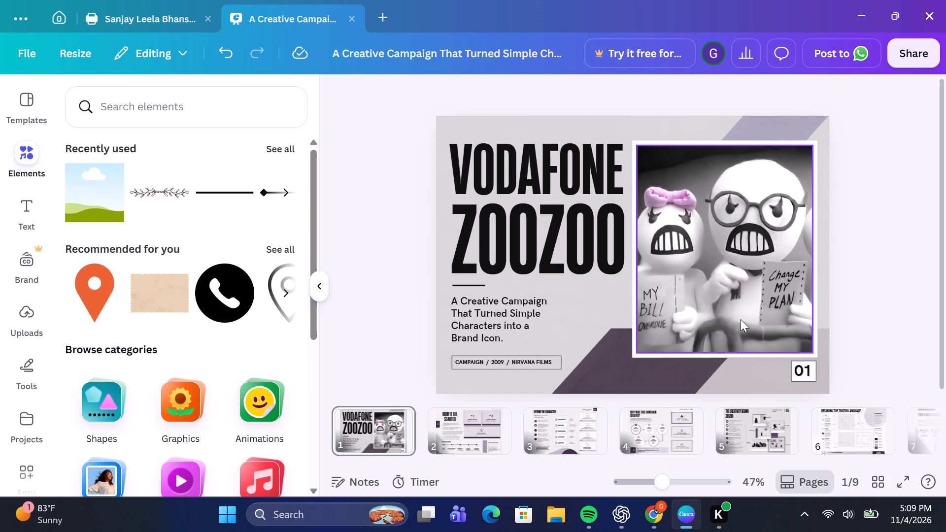
Switch back to Chrome for a different ZooZoo picture for page 1's photo frame.
left_click(654, 521)
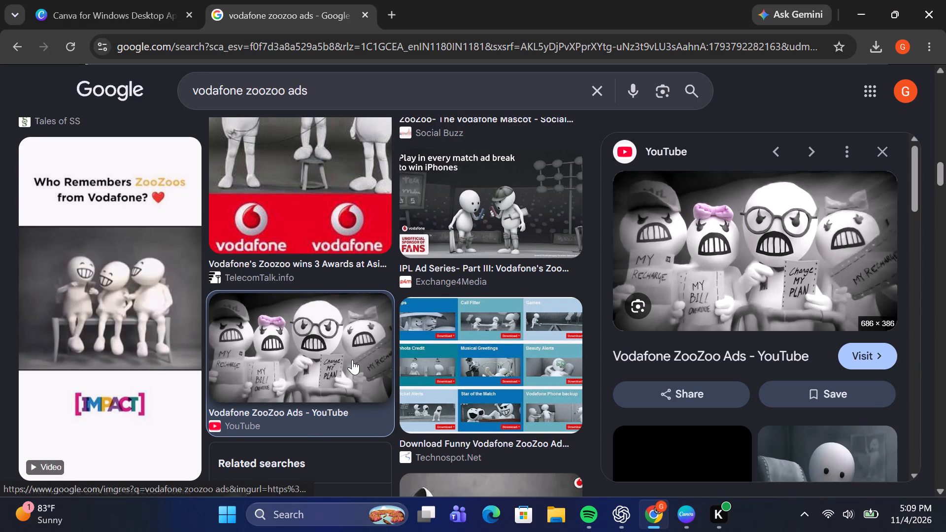
Browse the "vodafone zoozoo ads" image results for a cover picture and preview the ZooZoo sitting under a palm tree.
scroll(352, 360, "down", 4)
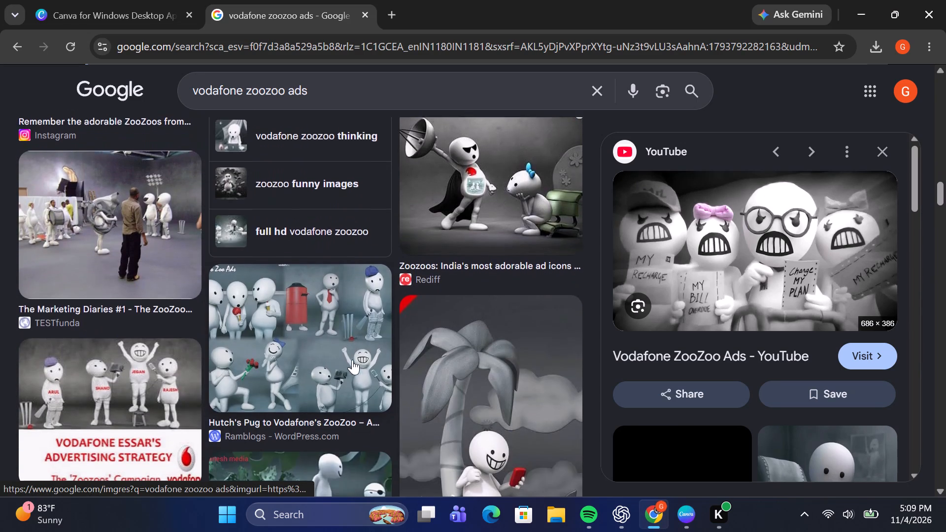
scroll(352, 360, "down", 5)
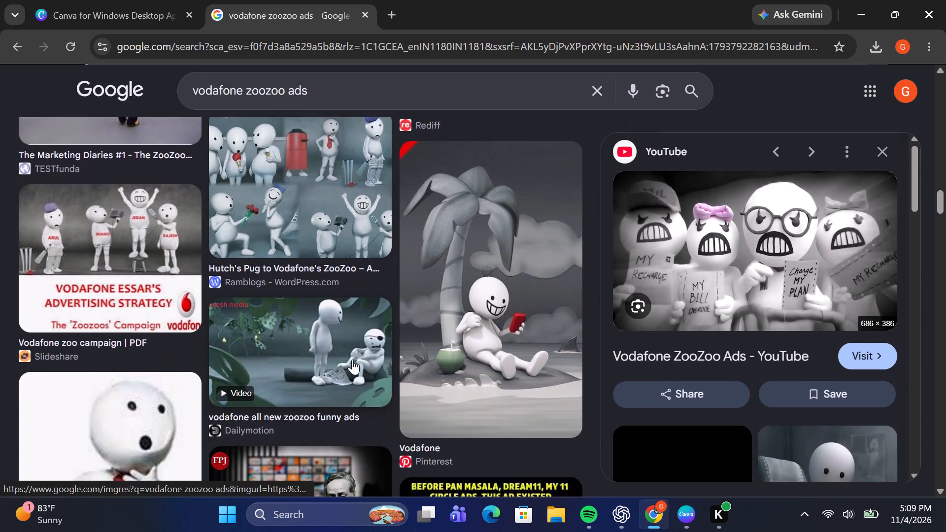
scroll(352, 360, "down", 3)
scroll(352, 360, "up", 1)
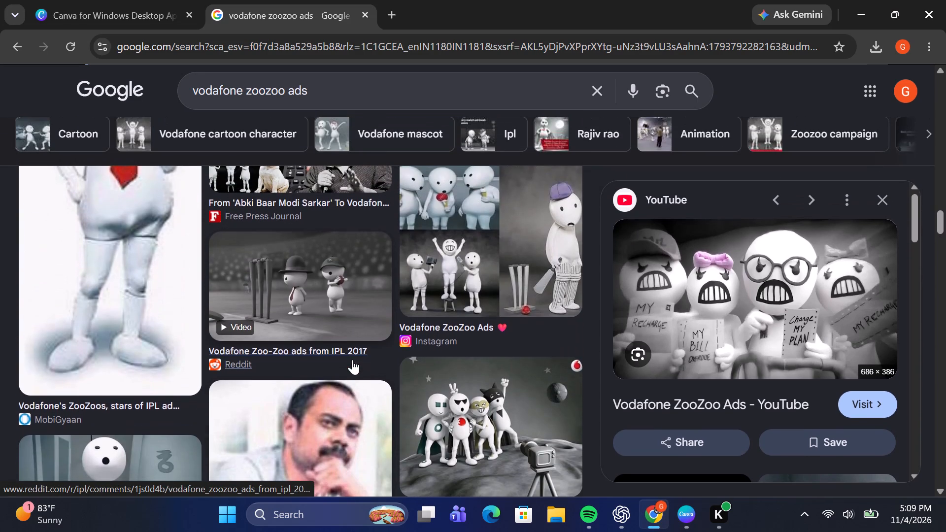
scroll(352, 360, "up", 1)
scroll(486, 342, "up", 1)
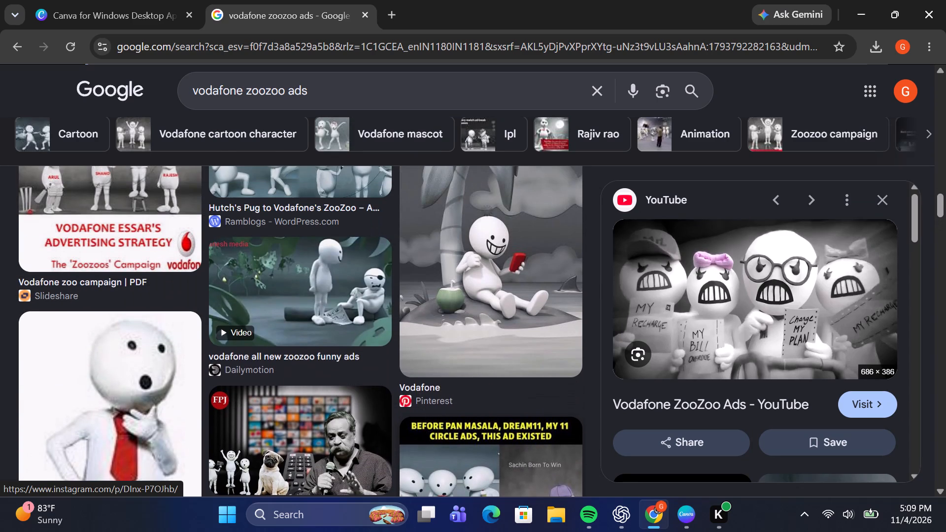
scroll(486, 342, "up", 1)
left_click(491, 270)
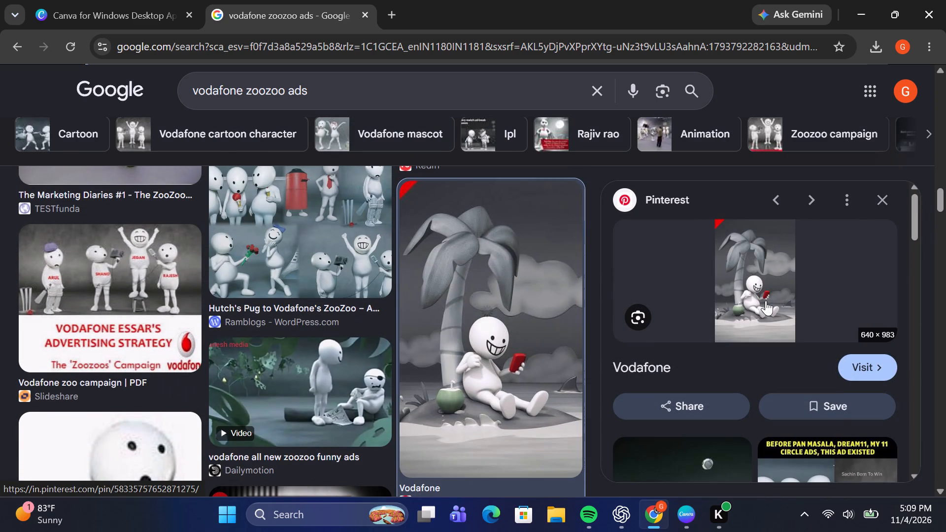
Open the related Instagram picture of ZooZoos gathered around a bench and copy the image.
scroll(766, 300, "down", 3)
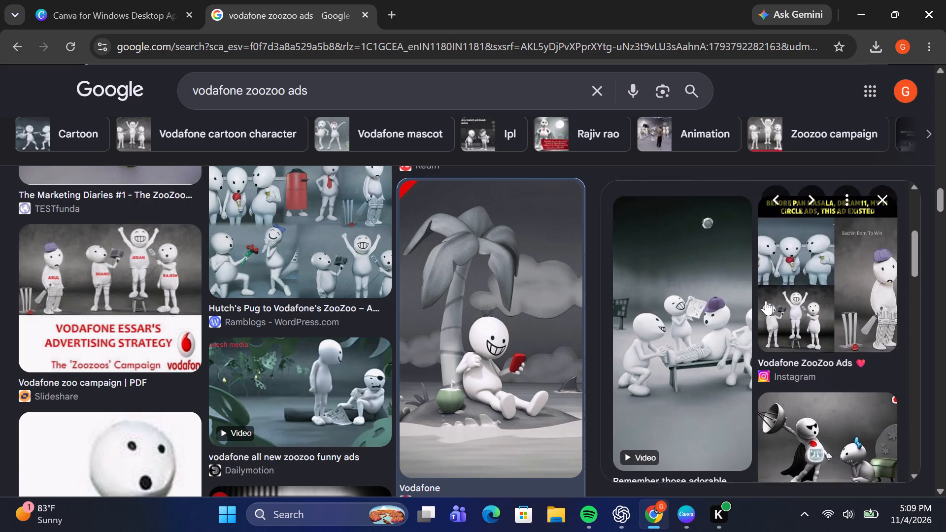
scroll(766, 300, "down", 1)
left_click(691, 309)
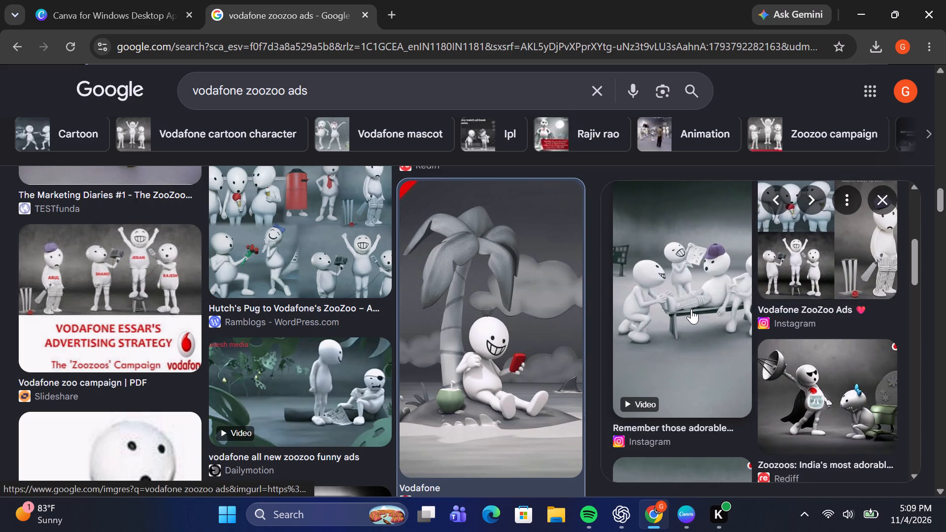
scroll(691, 309, "down", 4)
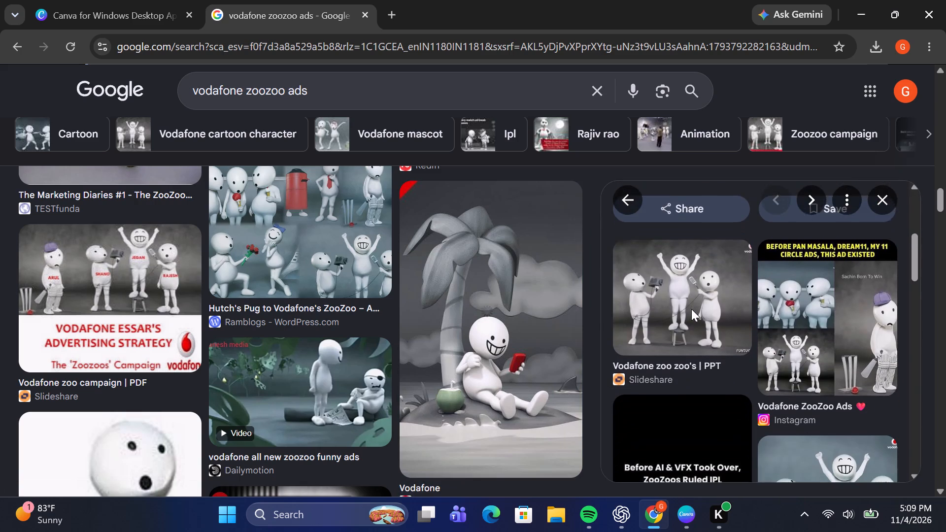
scroll(691, 309, "down", 4)
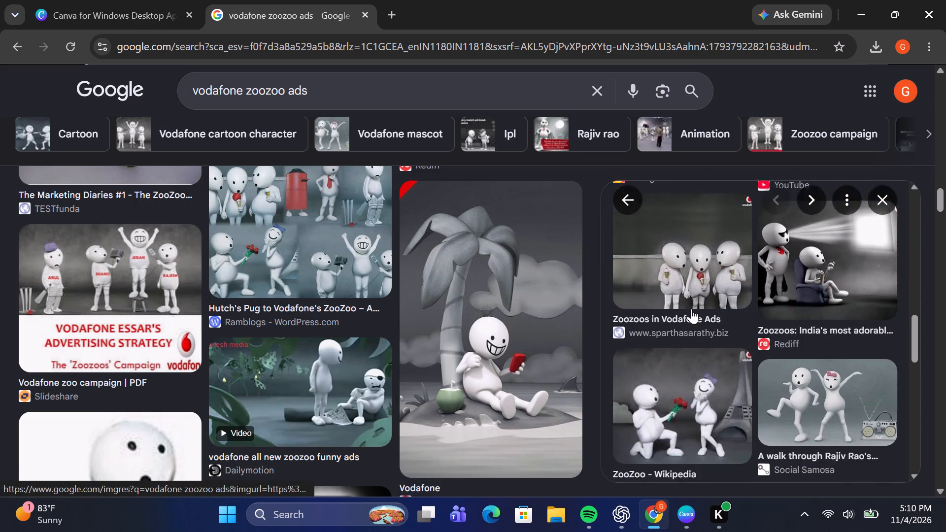
scroll(691, 309, "down", 2)
scroll(691, 309, "up", 2)
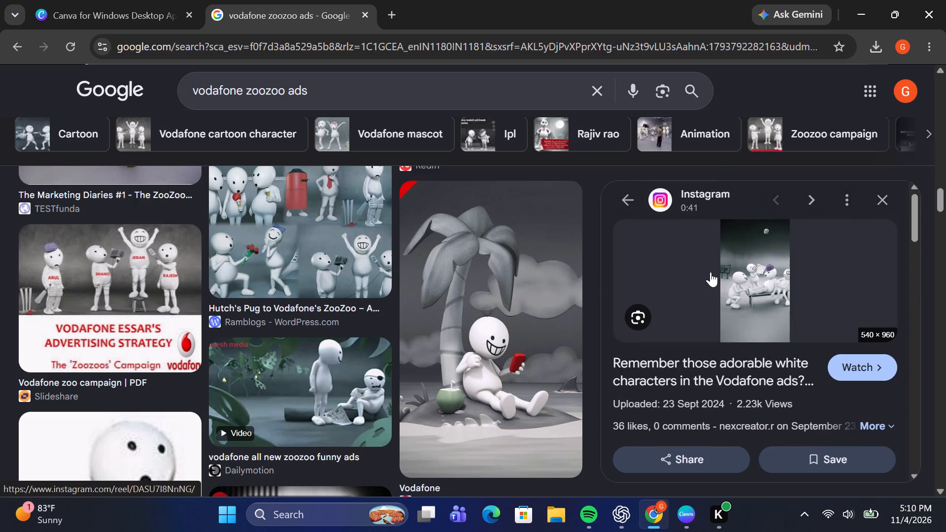
right_click(770, 272)
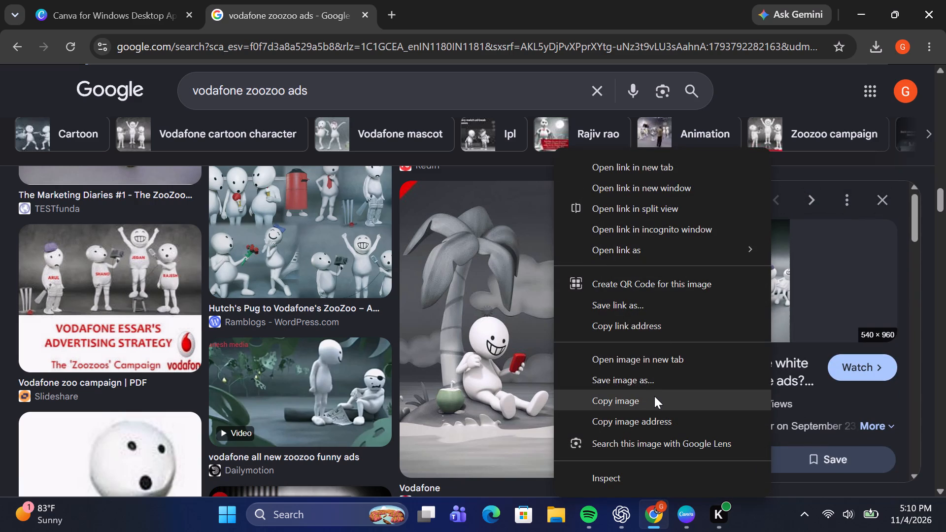
left_click(654, 400)
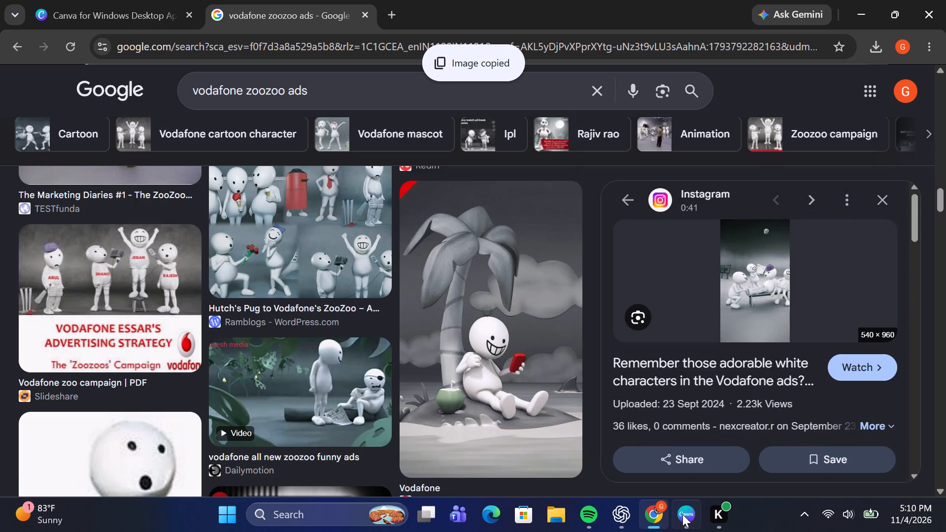
Switch to Canva, paste the copied bench picture on page 1 and drop it into the photo frame over the angry ZooZoos.
left_click(682, 514)
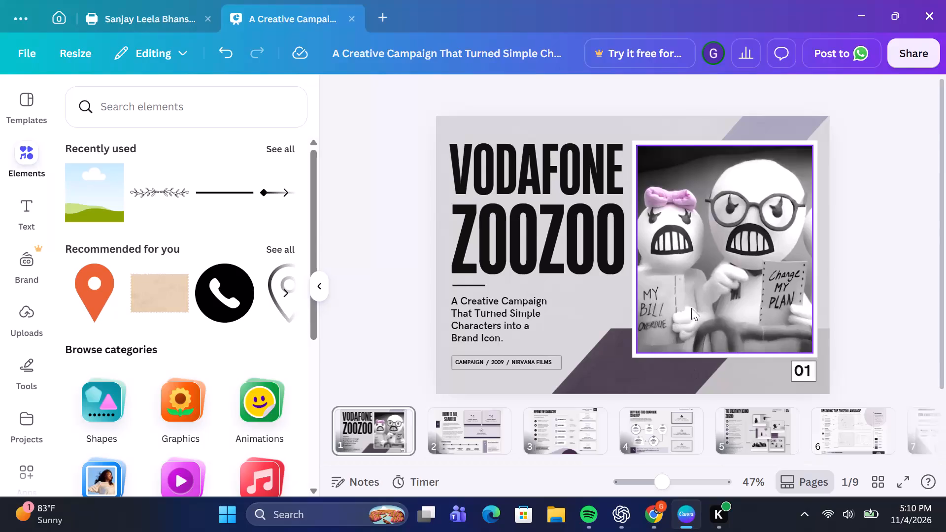
key("ctrl+v")
left_click_drag(638, 221, 686, 224)
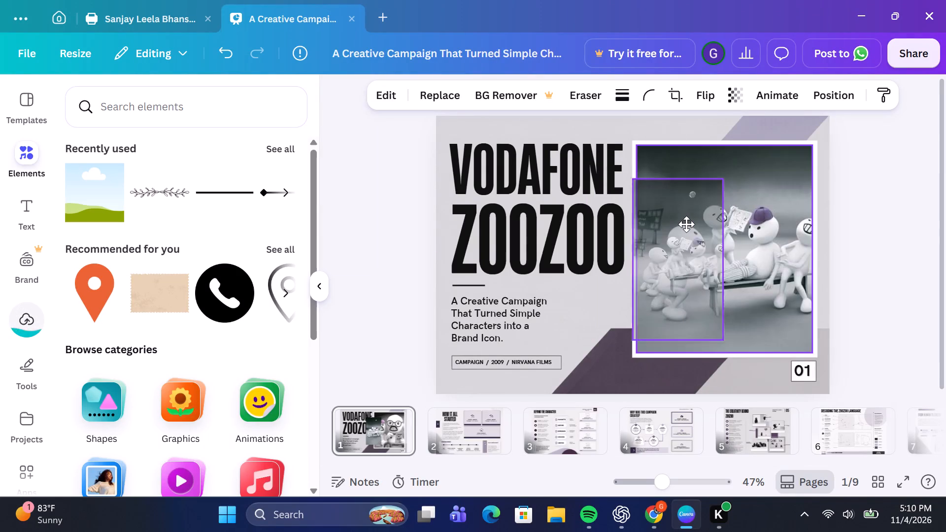
left_click_drag(686, 224, 692, 224)
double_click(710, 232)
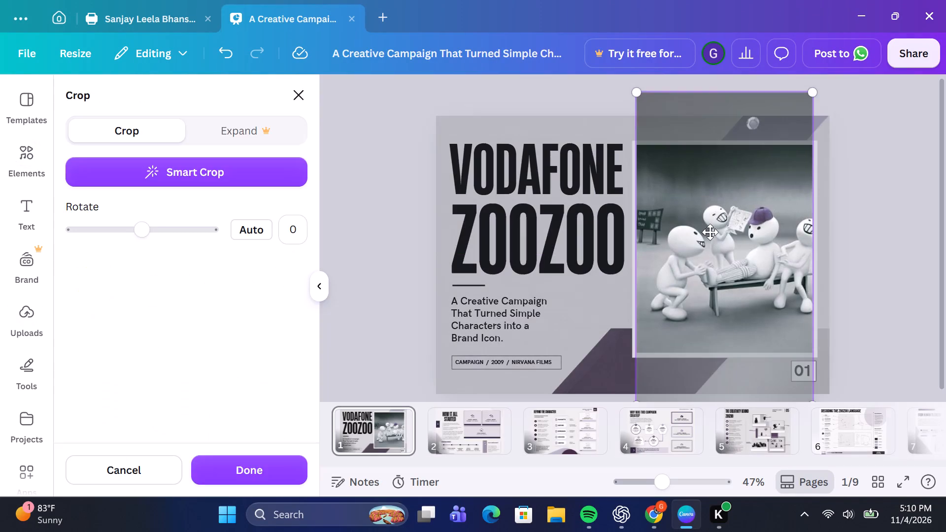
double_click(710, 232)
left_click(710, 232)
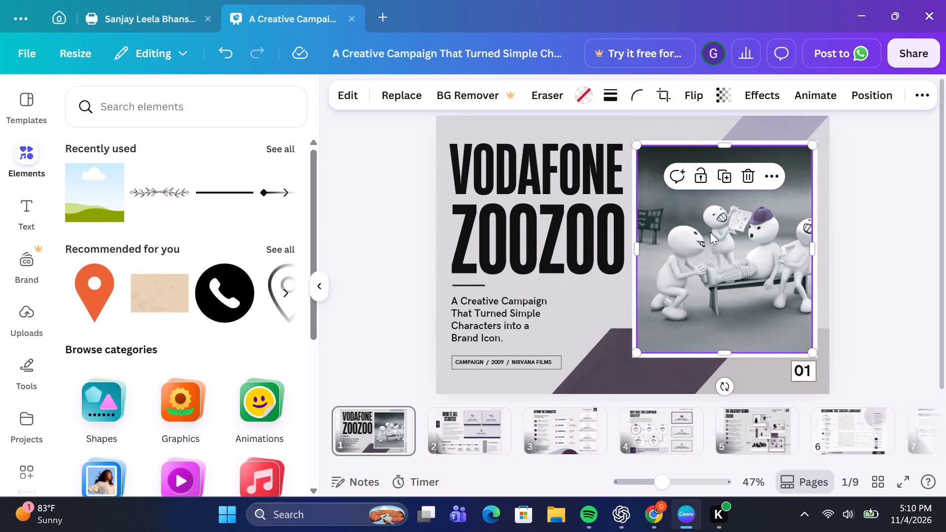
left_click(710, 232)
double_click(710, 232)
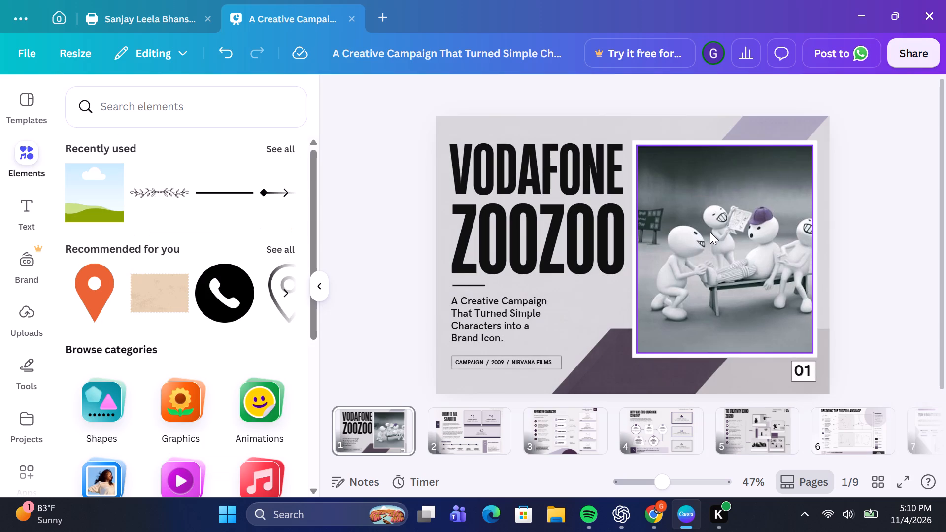
Change the font of the "02" page number on page 2 to Archivo Narrow.
left_click(444, 436)
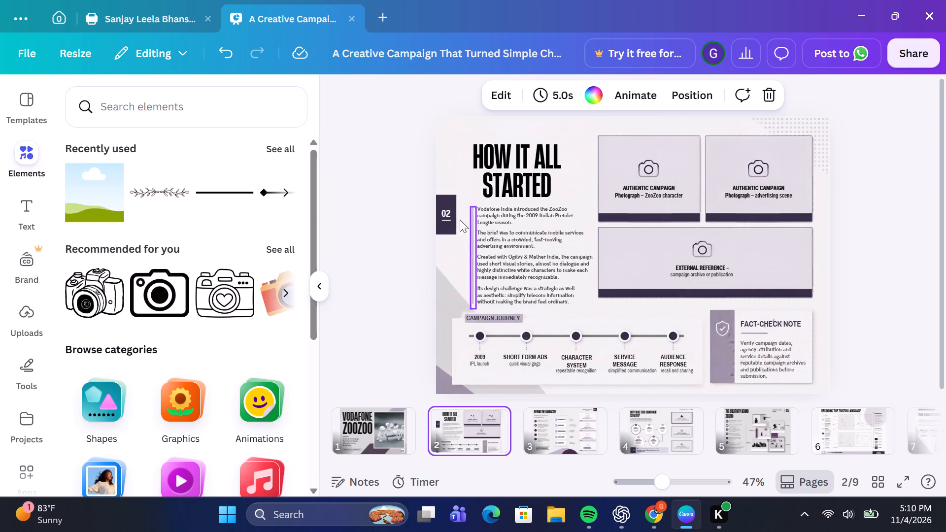
left_click(447, 218)
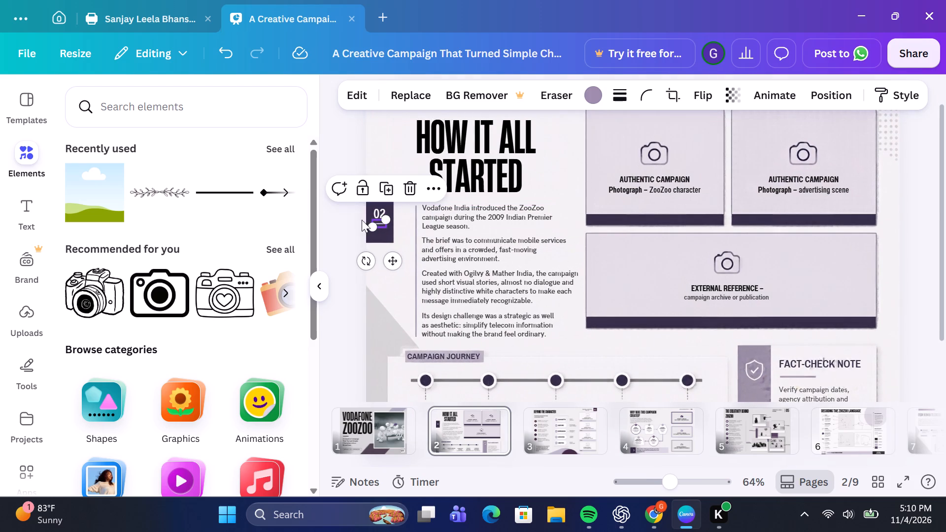
left_click(377, 213)
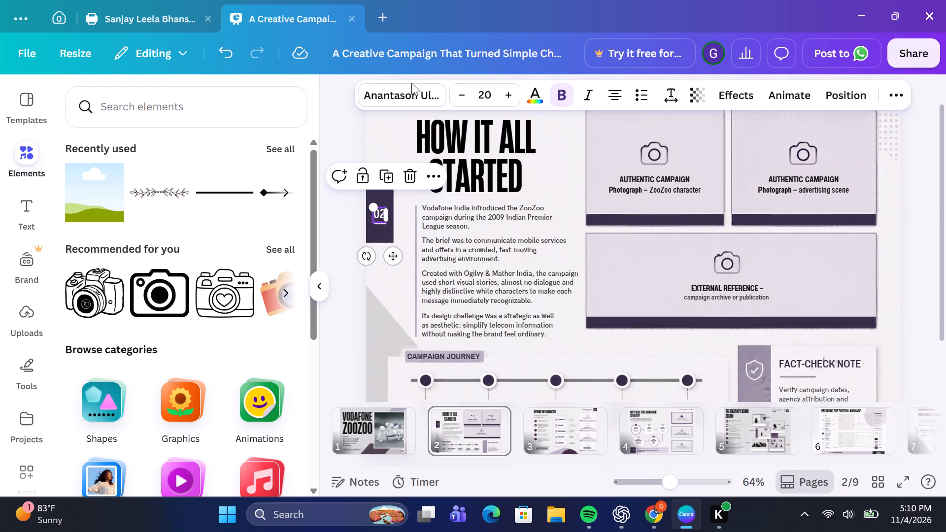
left_click(413, 92)
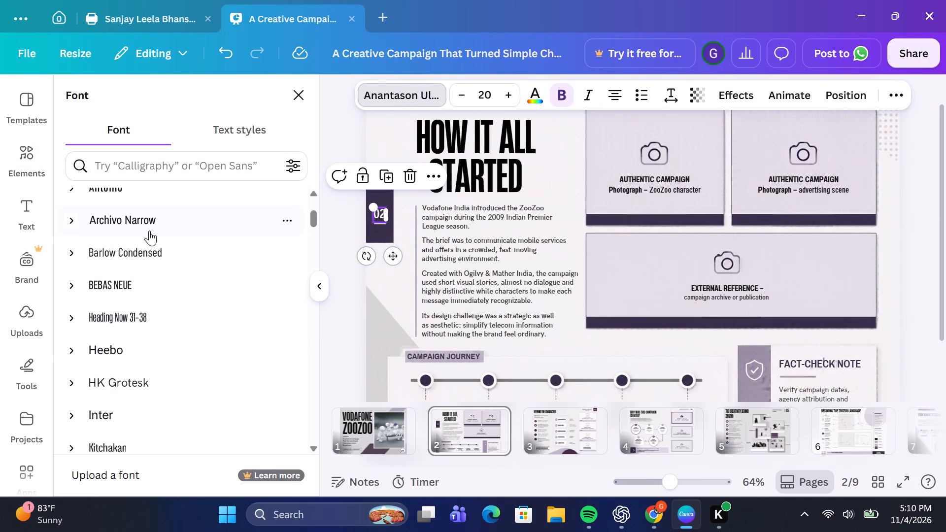
left_click(151, 225)
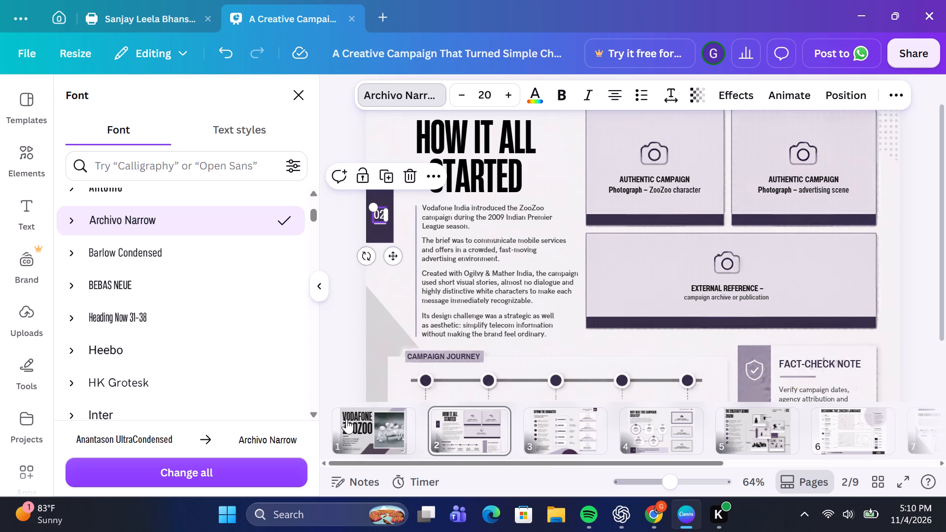
Change the font of the "01" page number on page 1 to Archivo Narrow.
left_click(384, 422)
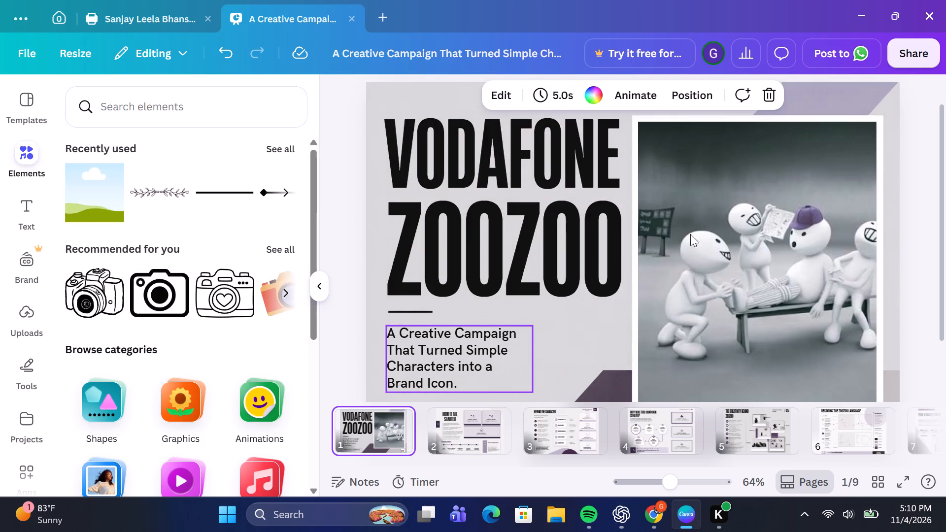
scroll(672, 242, "down", 2)
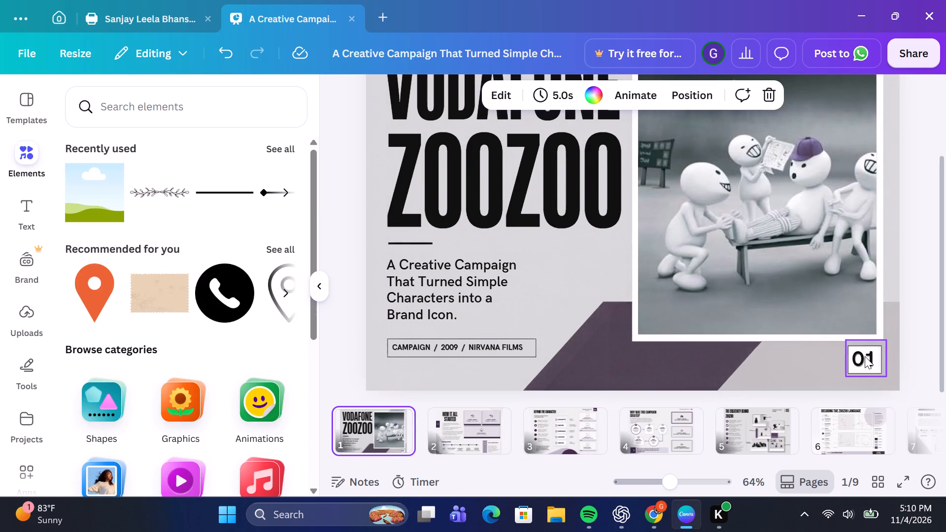
left_click(865, 356)
left_click(389, 88)
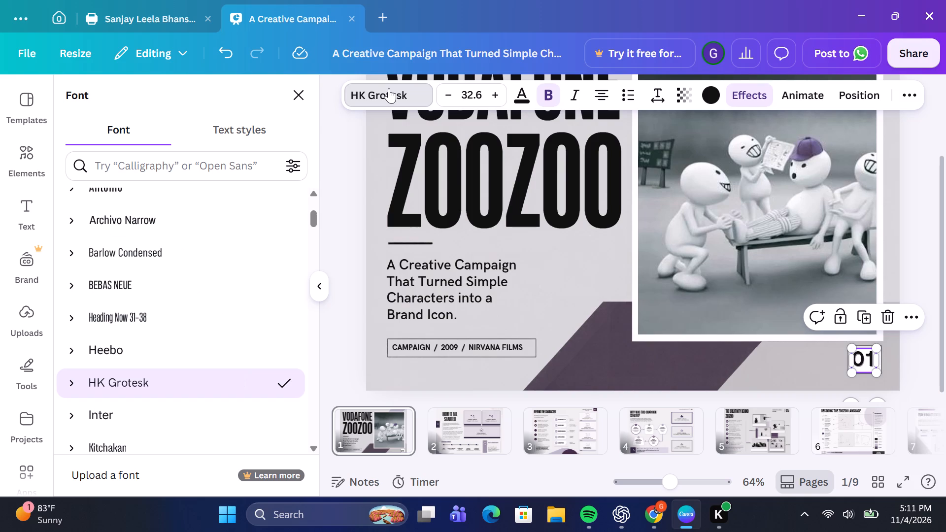
left_click(165, 220)
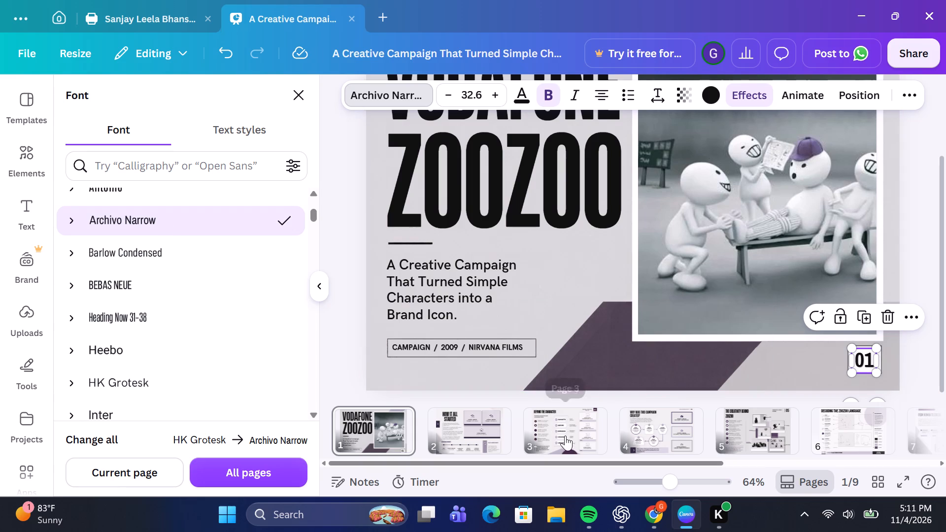
Switch to Chrome, search images for "vodafone zoozoo ads starting image 2009" and pick a ZooZoo cricket picture for page 2.
left_click(474, 437)
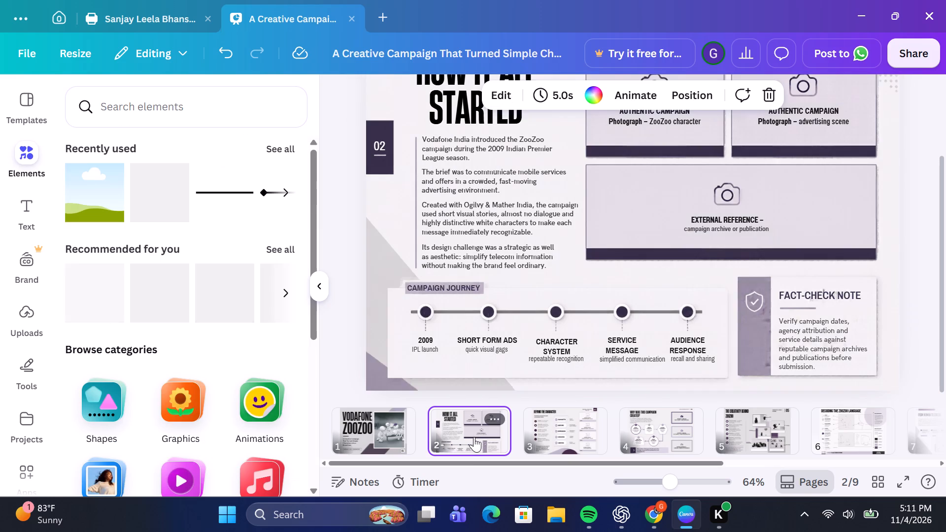
scroll(765, 323, "up", 1)
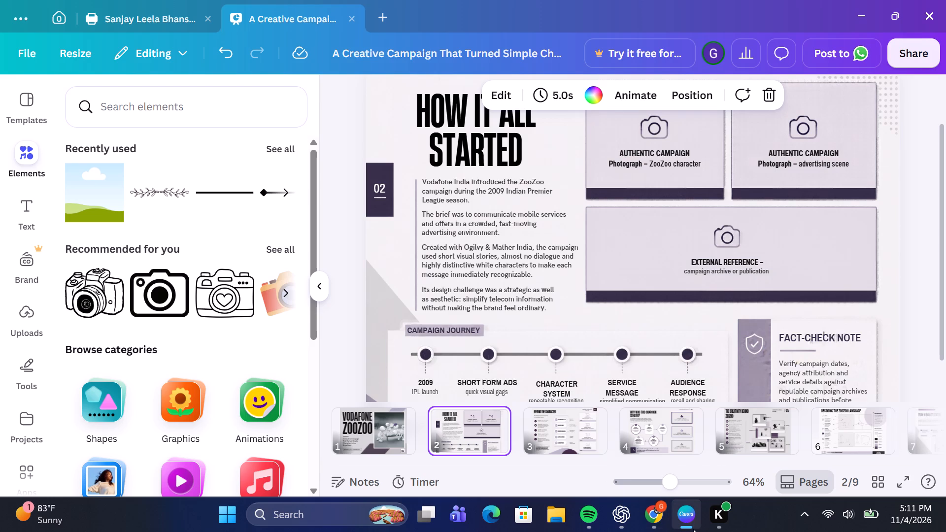
left_click(654, 510)
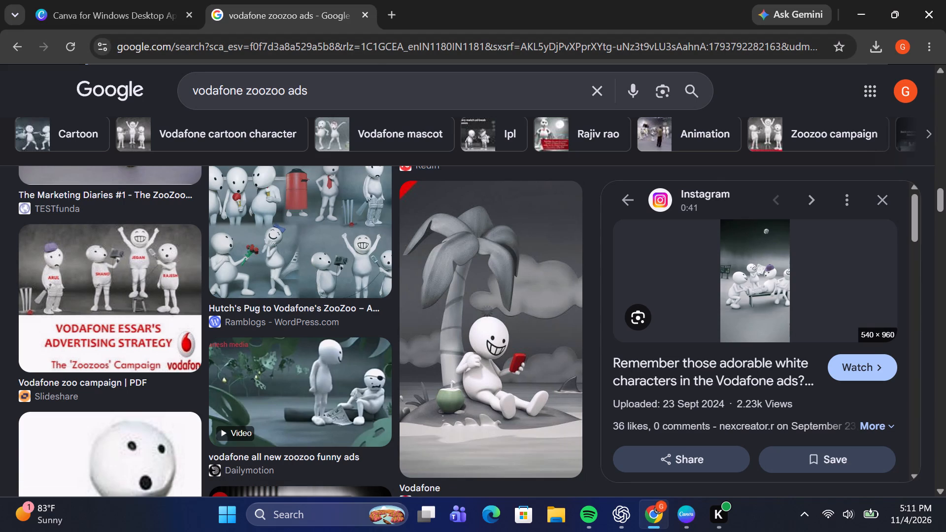
left_click(328, 100)
key("space")
type("start")
type("ing")
key("space")
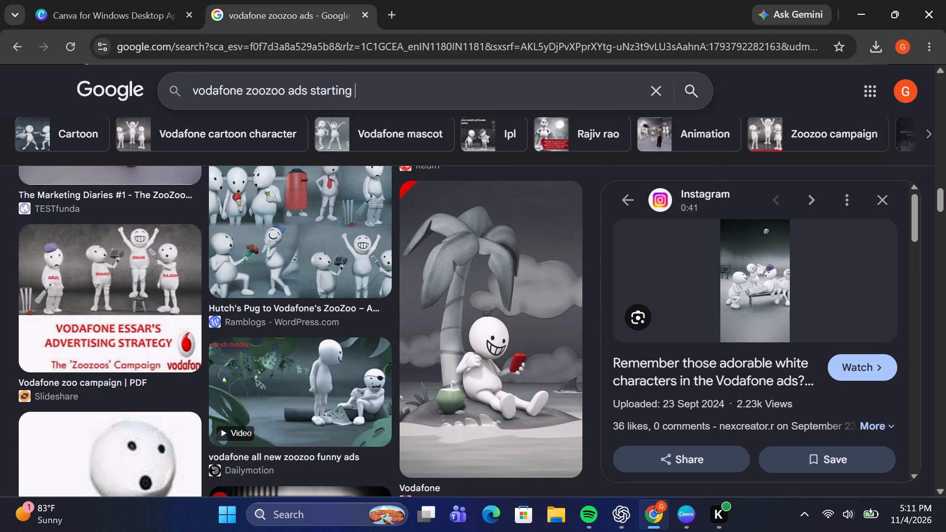
type("image")
key("space")
type("2009")
key("Return")
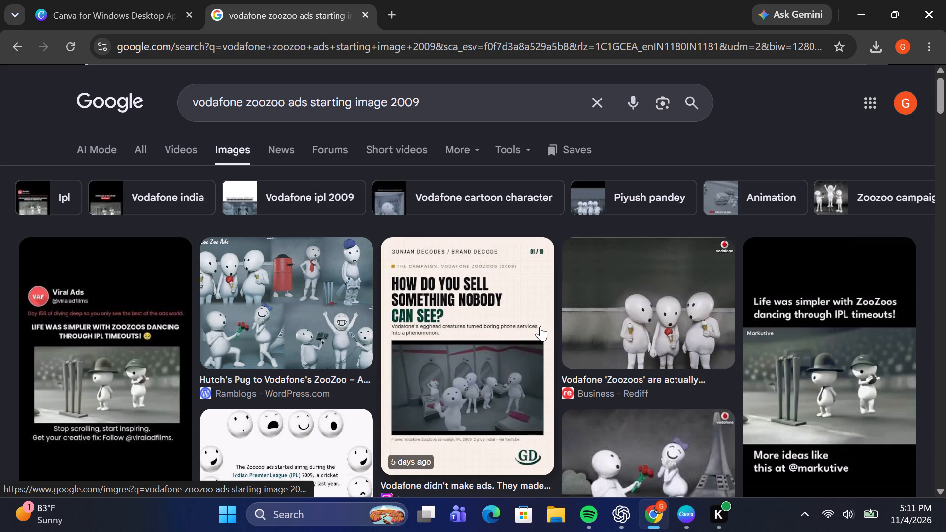
scroll(540, 326, "down", 1)
left_click(798, 322)
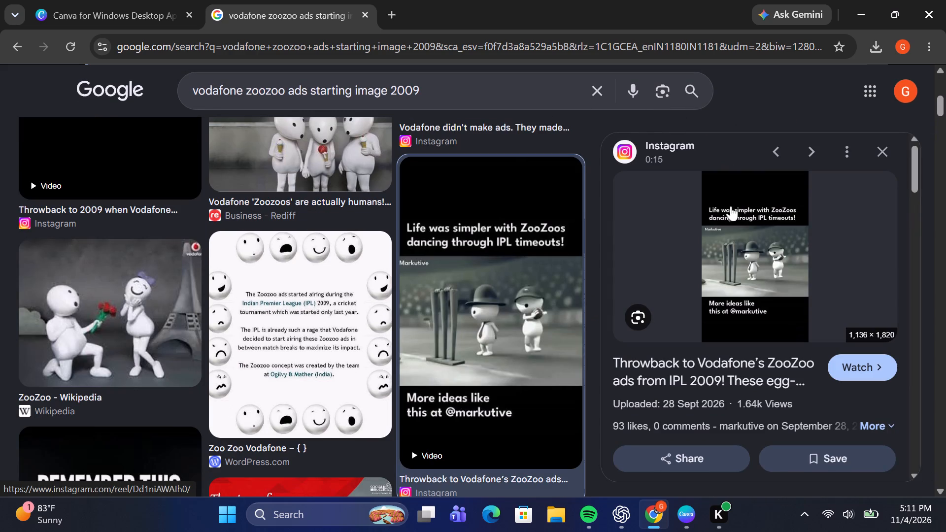
Find the MediaBrief Facebook picture of ZooZoos beside cricket stumps among the related images and copy it.
scroll(735, 220, "down", 1)
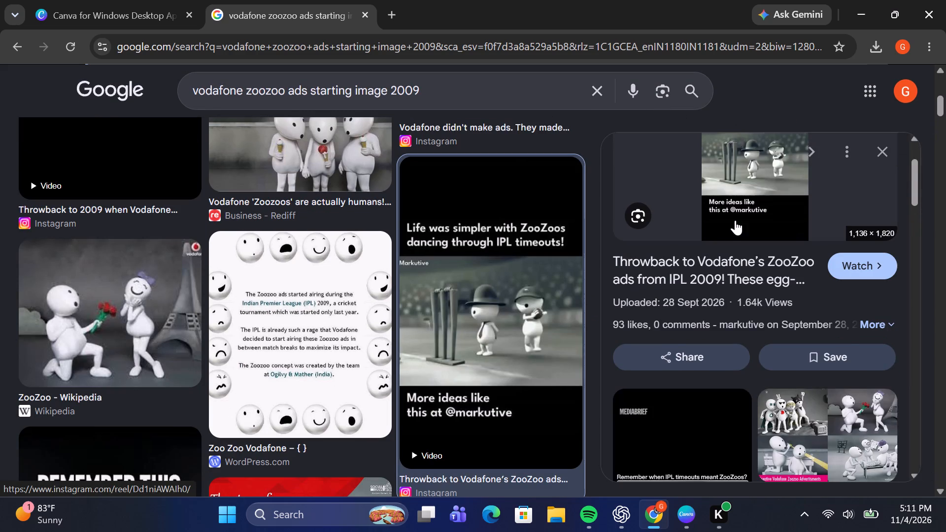
scroll(735, 220, "down", 3)
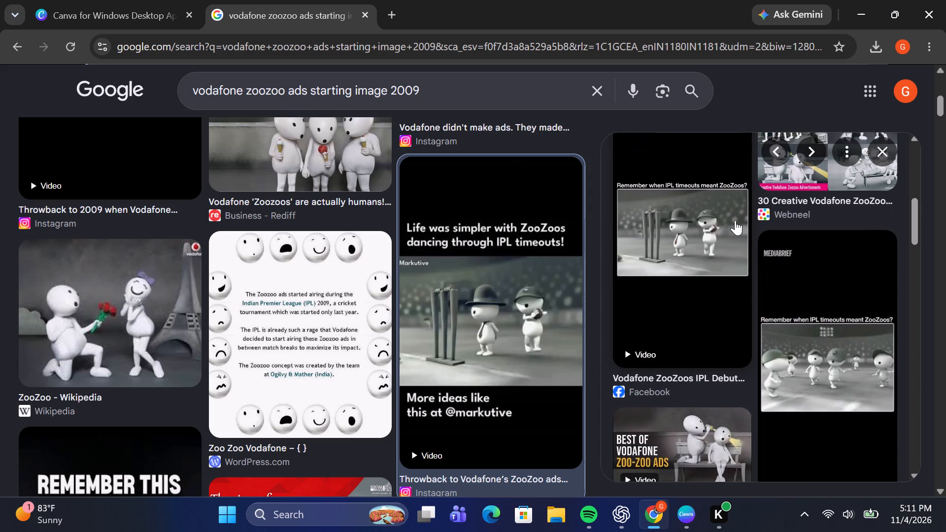
scroll(735, 220, "down", 1)
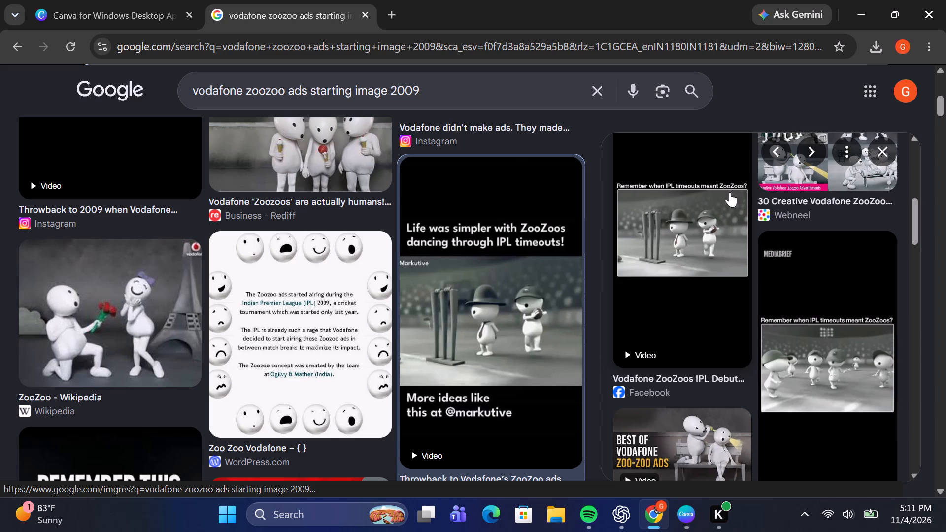
left_click(700, 234)
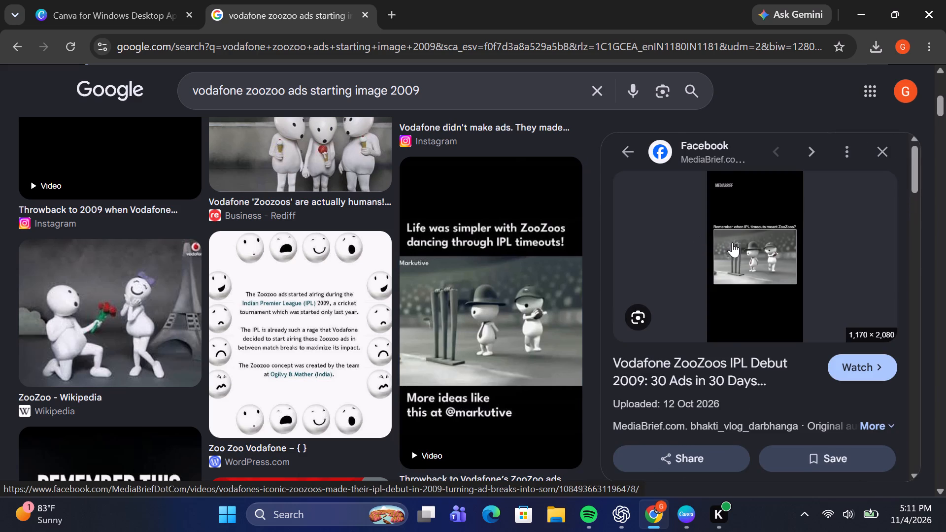
right_click(732, 242)
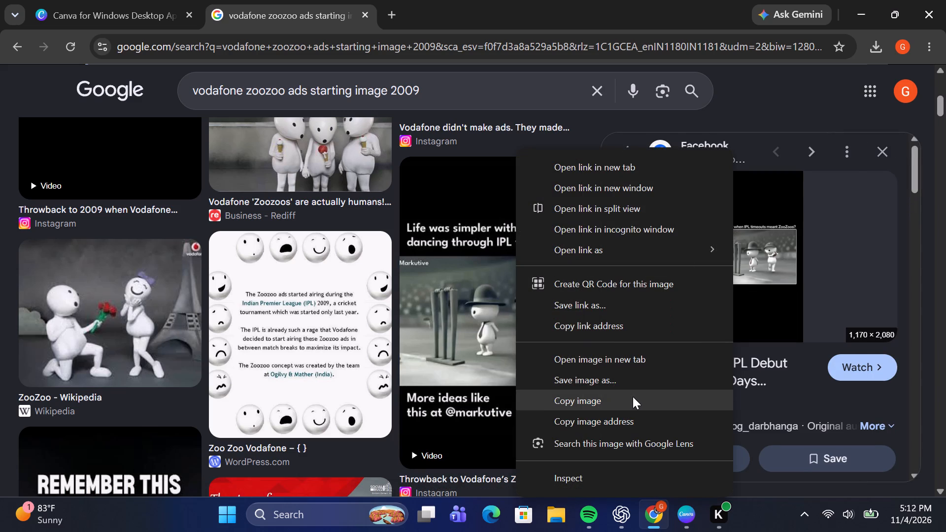
left_click(633, 397)
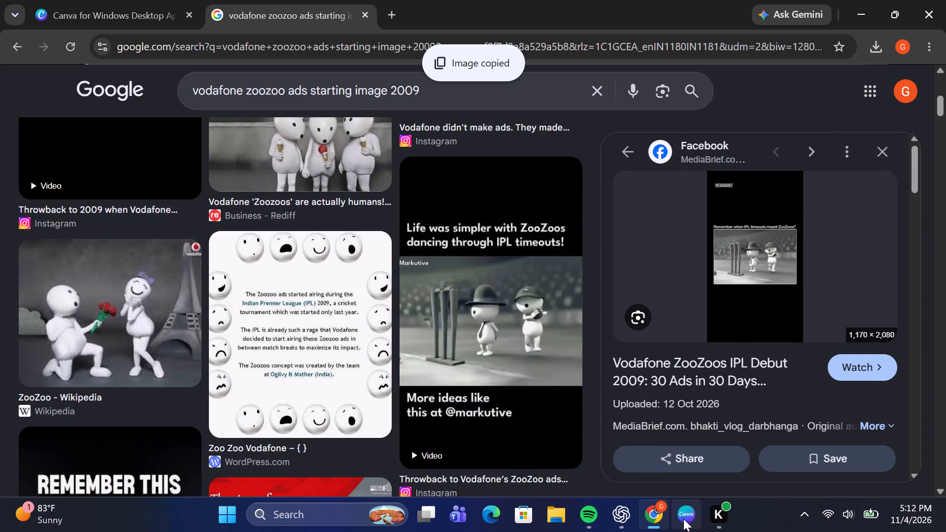
Switch to Canva and delete the caption and camera icon from page 2's "advertising scene" photo placeholder.
left_click(683, 519)
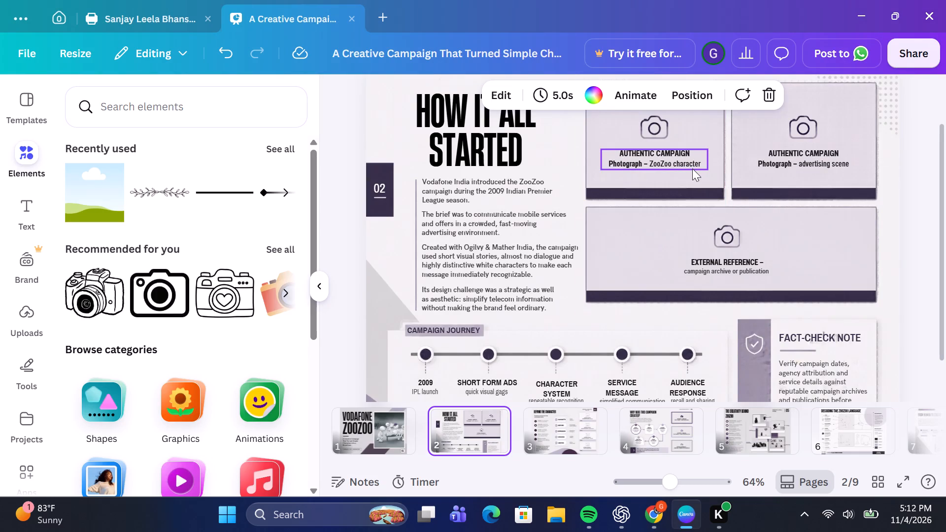
left_click(767, 158)
key("BackSpace")
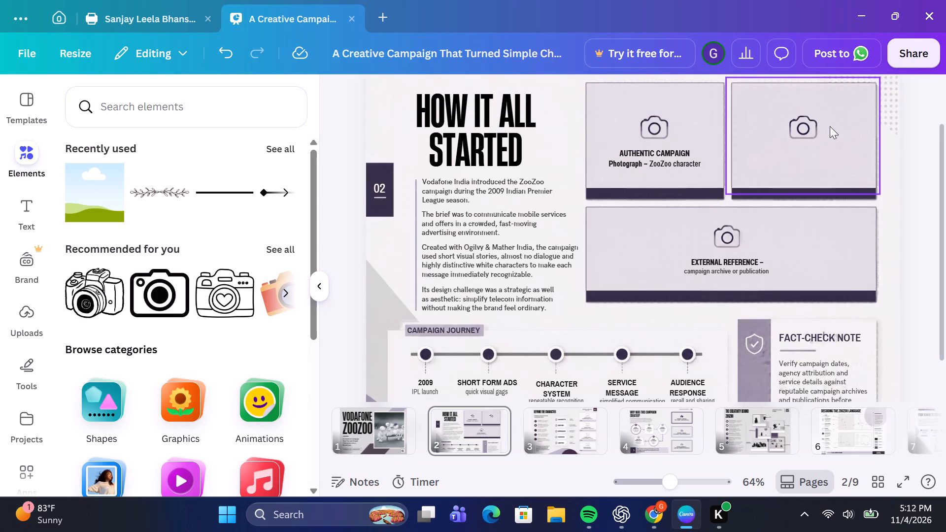
left_click(796, 125)
key("BackSpace")
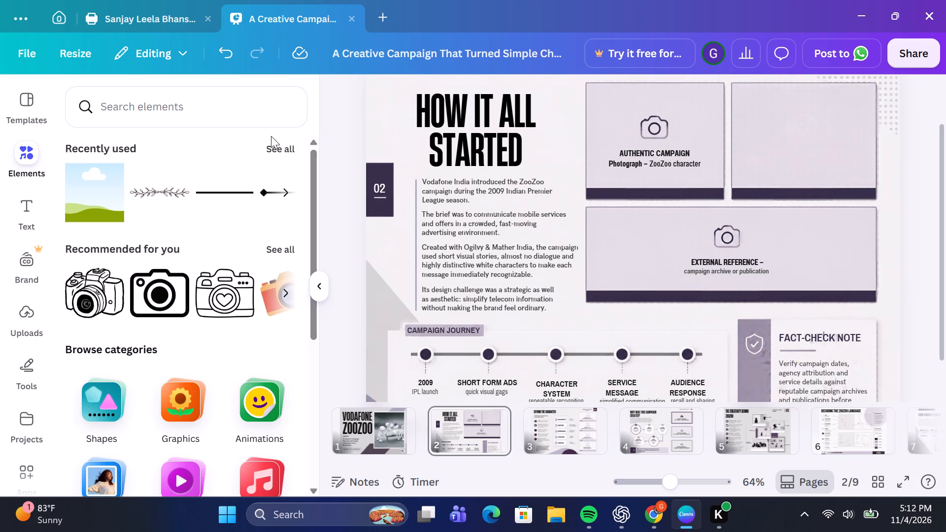
Add a photo frame to page 2, shrink it and place it over the emptied upper-right placeholder.
left_click(93, 182)
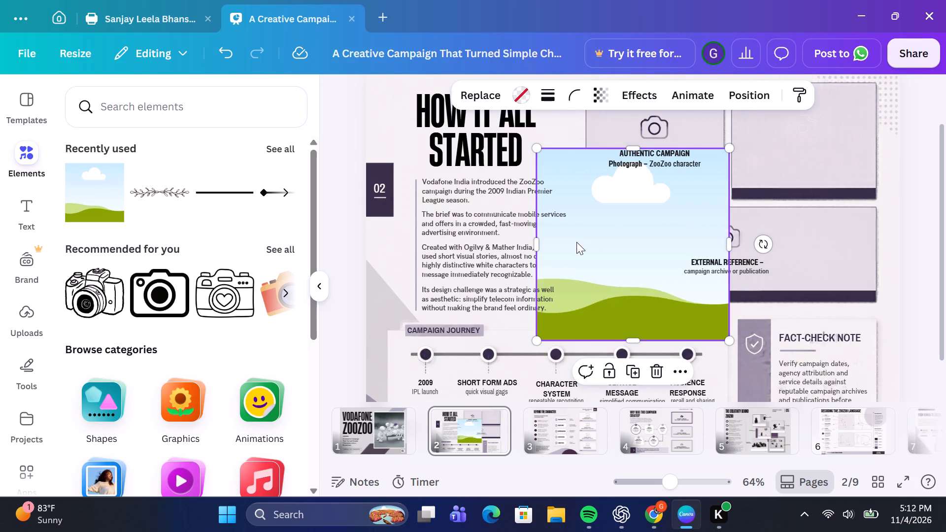
left_click_drag(576, 242, 766, 161)
scroll(766, 161, "up", 1)
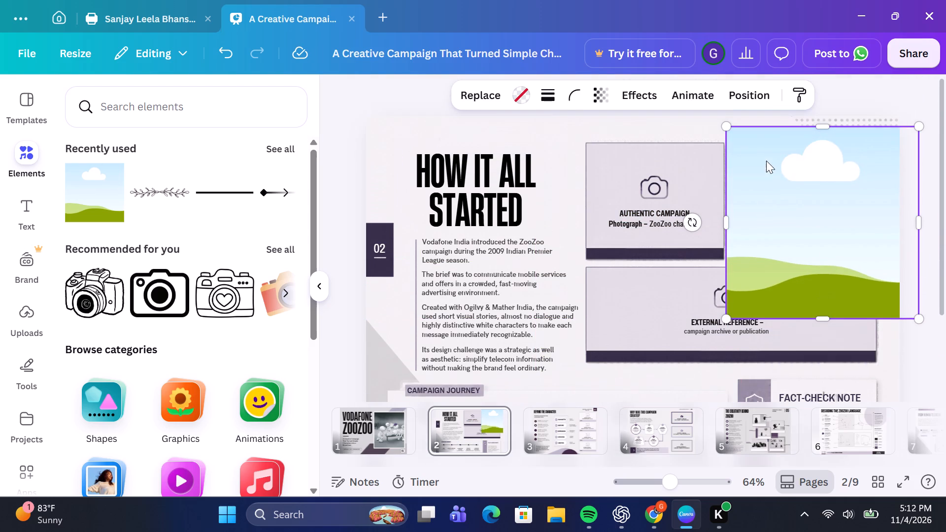
scroll(766, 161, "up", 1)
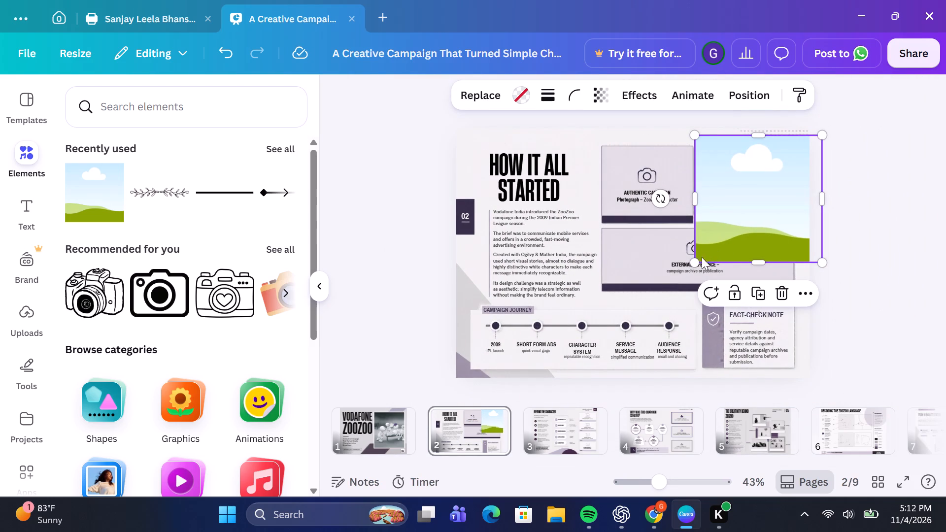
left_click_drag(695, 263, 745, 200)
left_click_drag(779, 170, 731, 185)
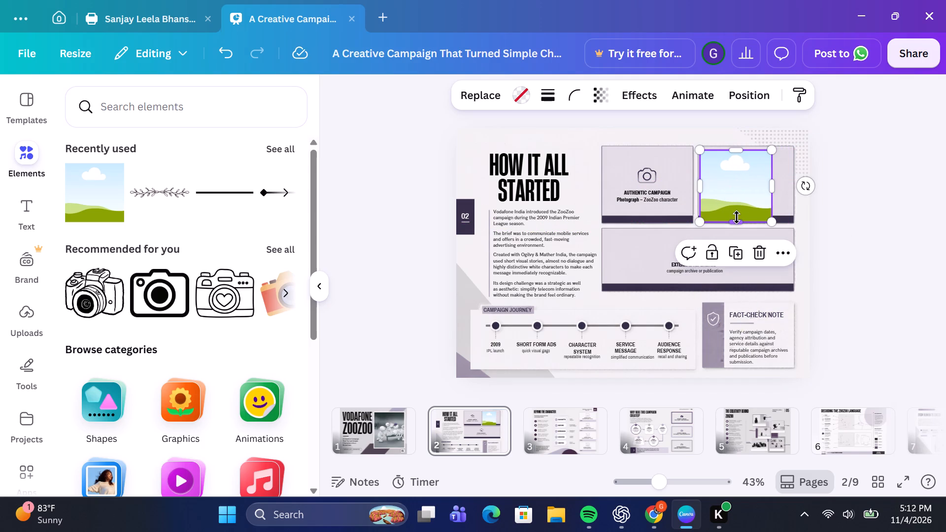
Stretch the photo frame to about 7.7 wide by 5.4 high so it fills page 2's upper-right placeholder above its dark strip.
left_click_drag(737, 217, 739, 207)
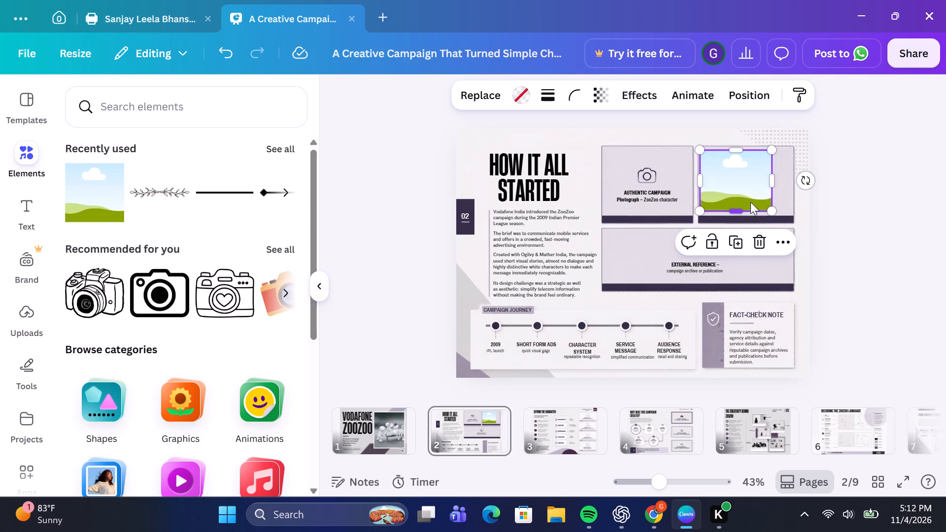
left_click_drag(771, 180, 788, 179)
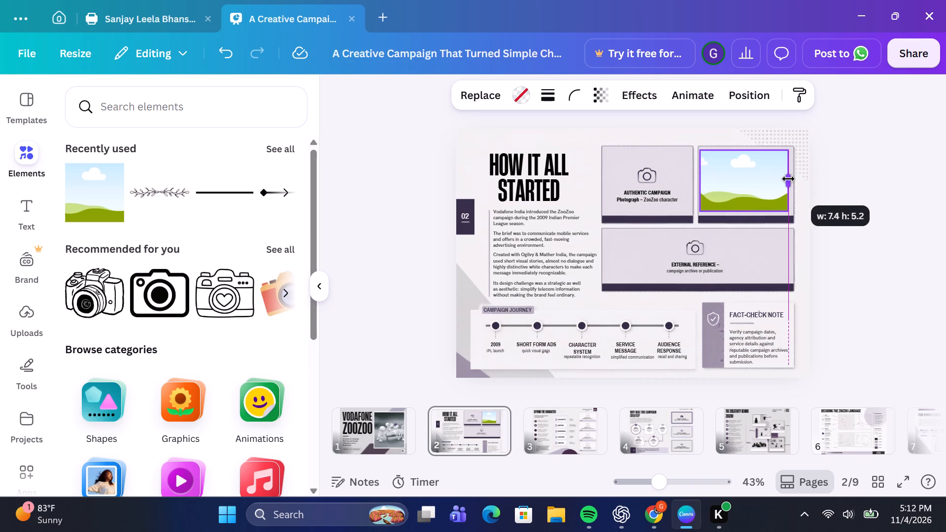
left_click_drag(788, 179, 788, 179)
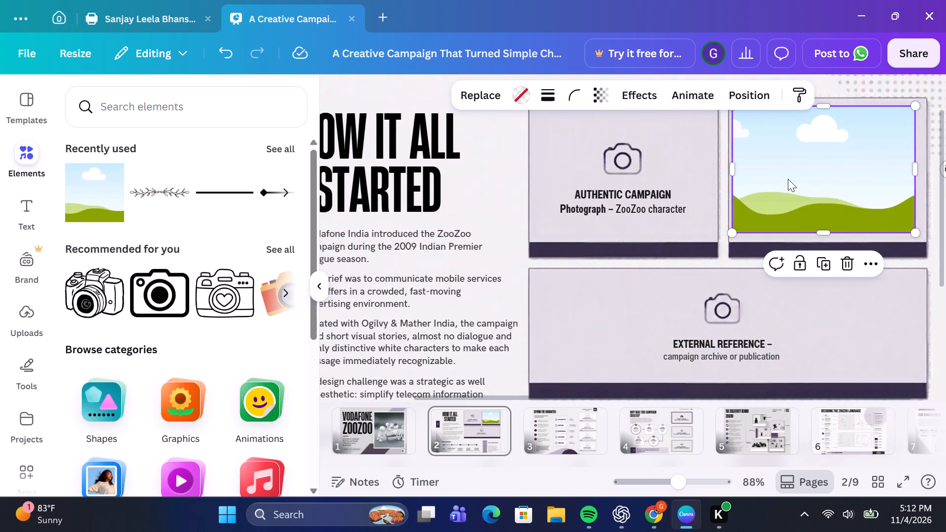
scroll(788, 179, "up", 1)
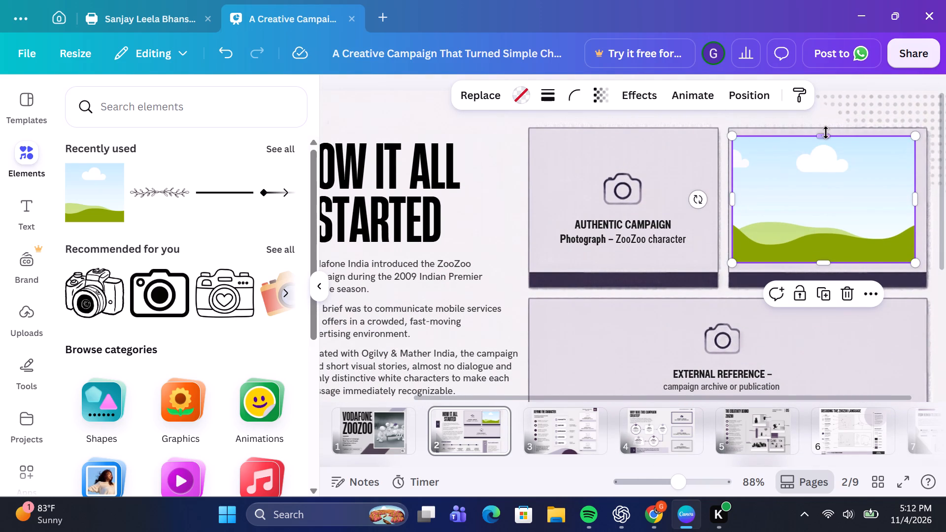
left_click(824, 134)
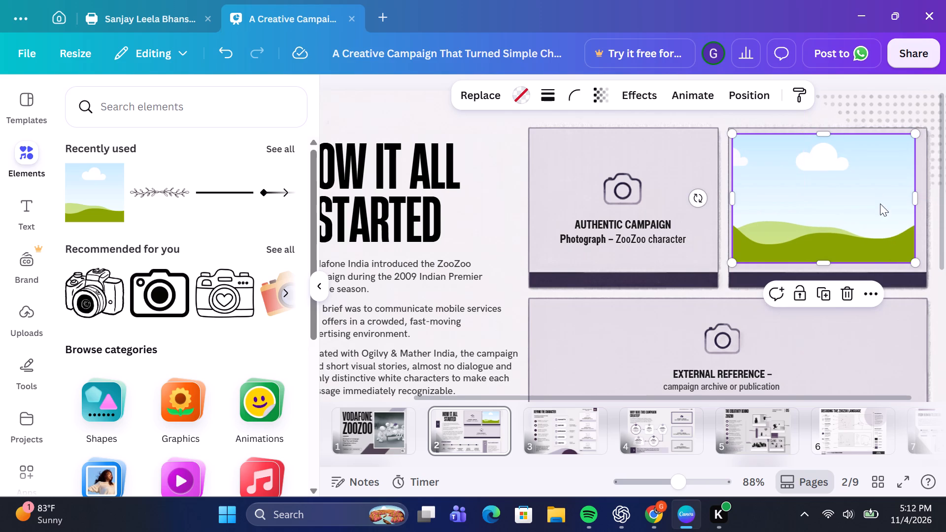
left_click_drag(824, 264, 827, 269)
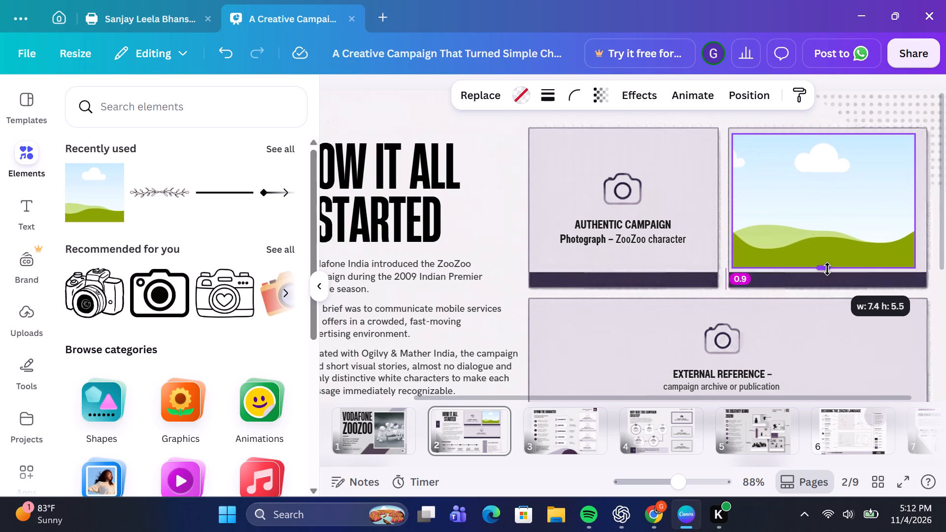
left_click_drag(827, 269, 827, 270)
left_click(827, 270)
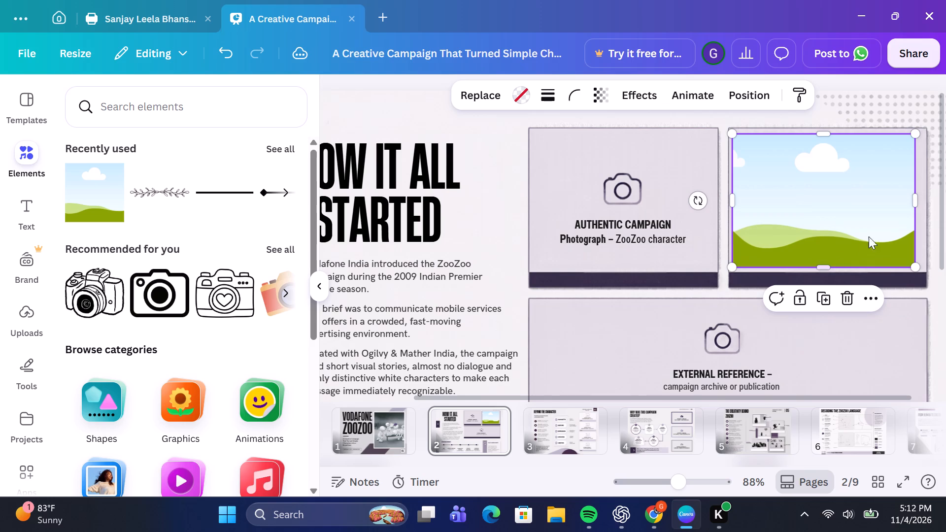
left_click_drag(918, 196, 926, 196)
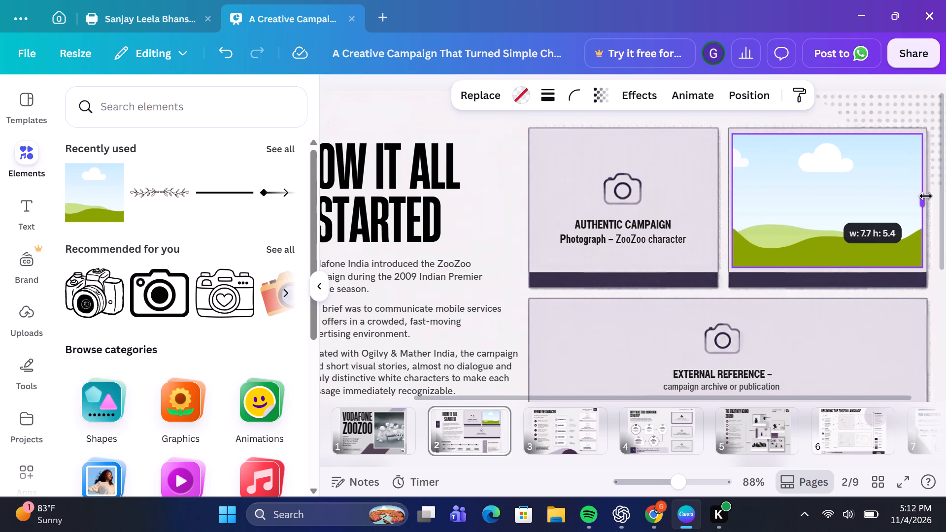
left_click_drag(926, 196, 925, 197)
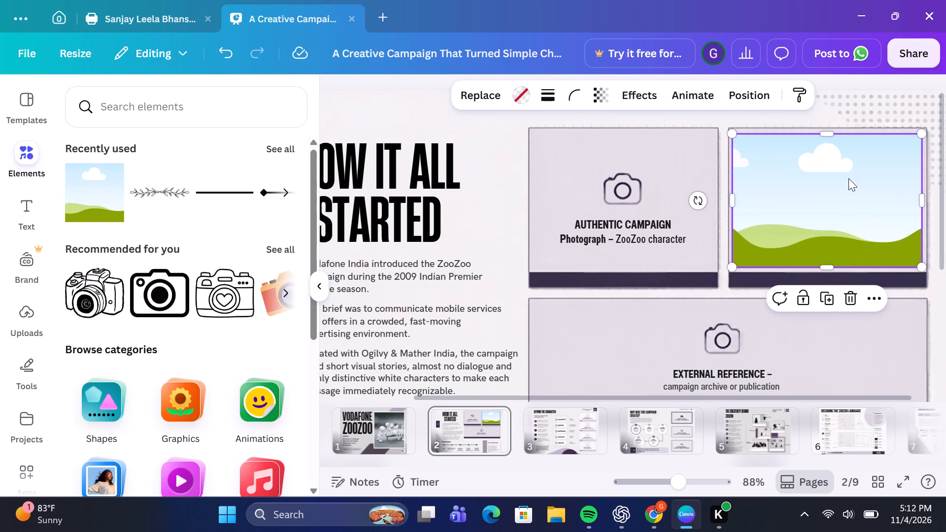
Paste the copied "Remember when IPL timeouts meant ZooZoos?" picture on page 2 and drop it into the photo frame.
key("ctrl+v")
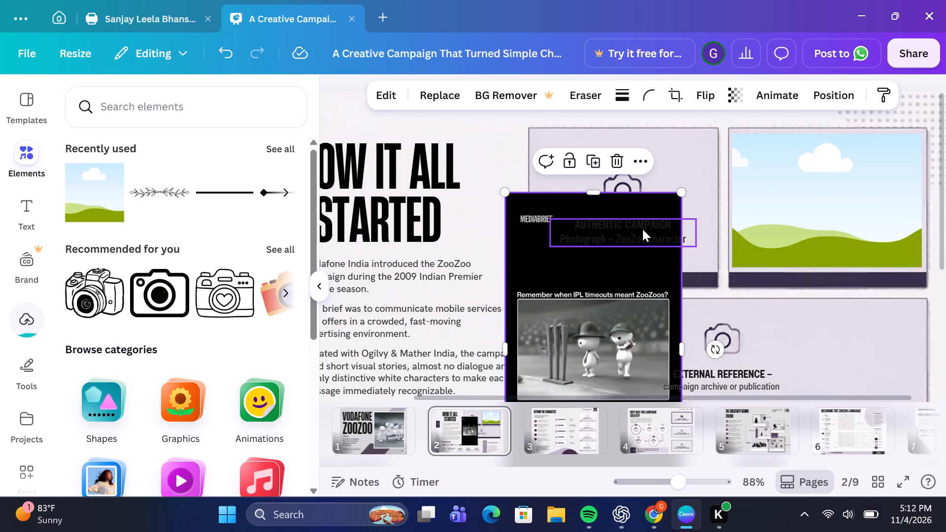
left_click_drag(633, 280, 861, 152)
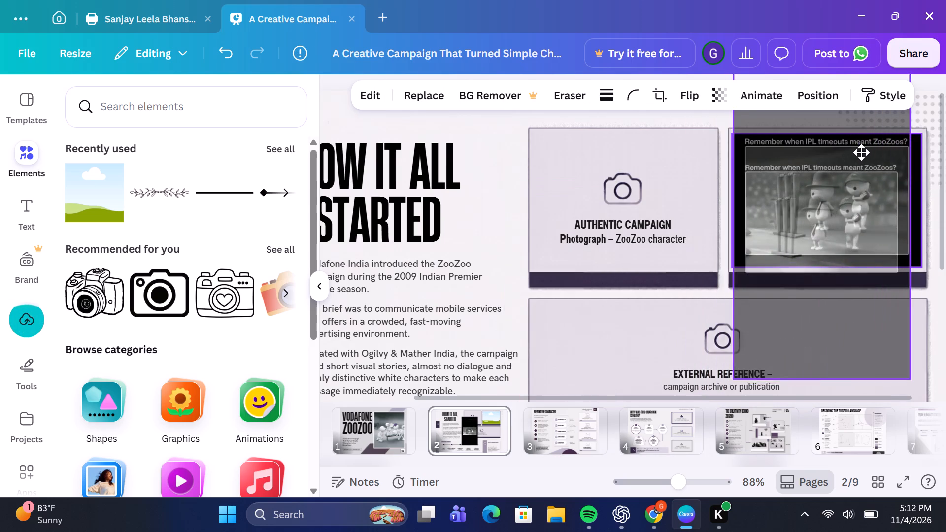
left_click_drag(861, 152, 861, 154)
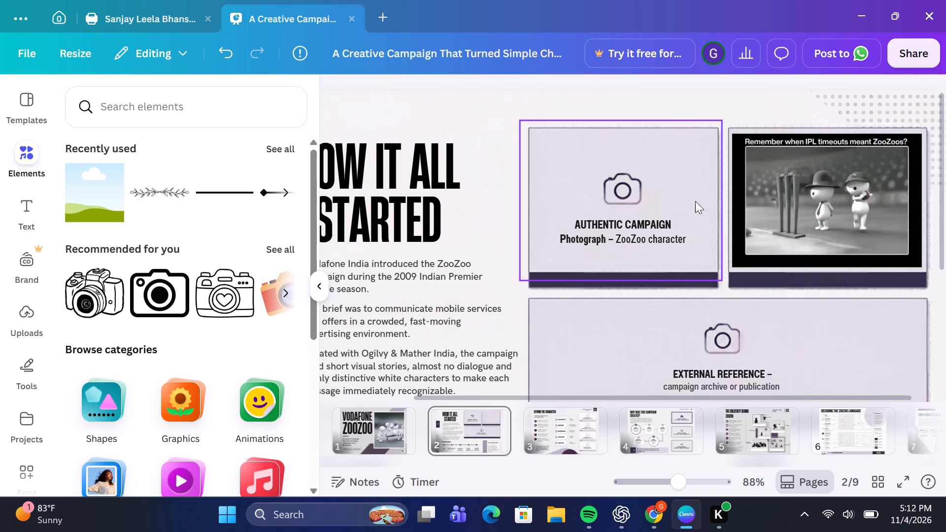
Delete the "Authentic Campaign Photograph – ZooZoo character" text and the camera icon from the neighbouring placeholder on page 2.
left_click(635, 236)
key("BackSpace")
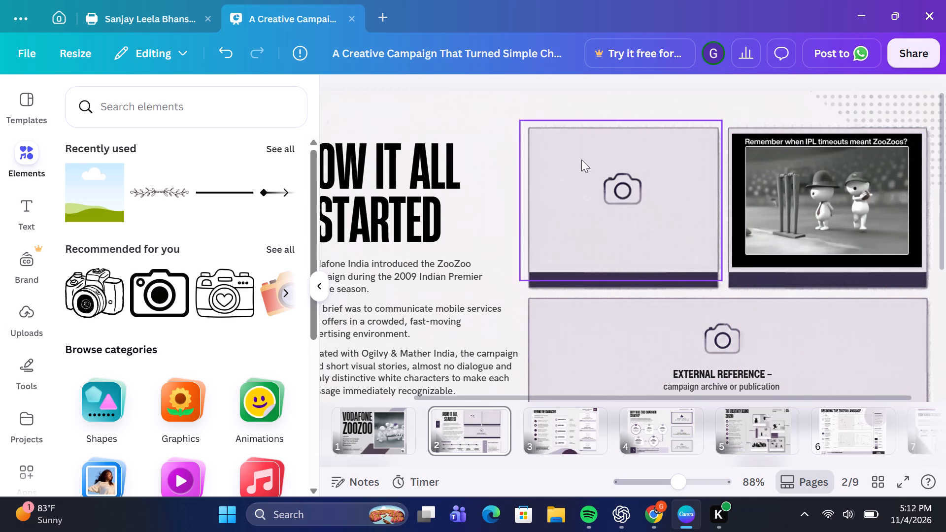
left_click(623, 176)
key("BackSpace")
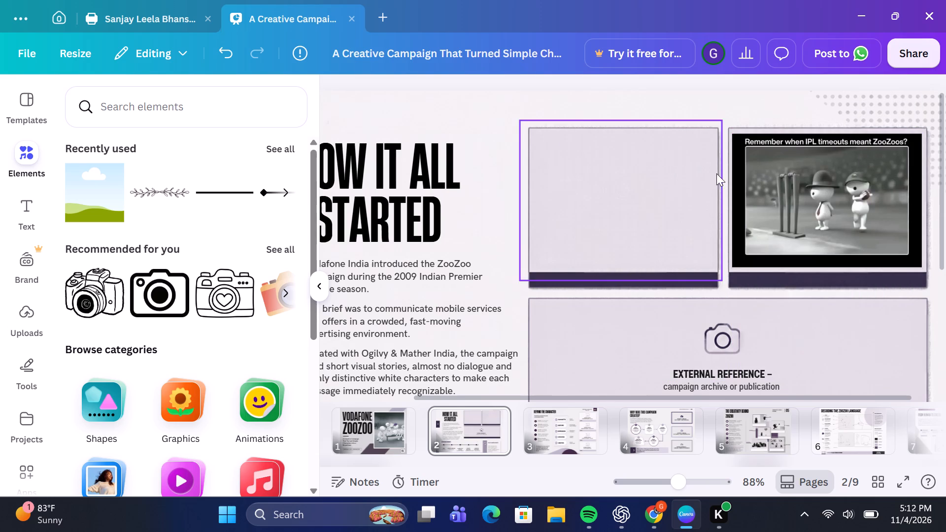
Duplicate page 2's framed "Remember when IPL timeouts meant ZooZoos?" picture and place the copy over the neighbouring empty placeholder.
left_click(804, 177)
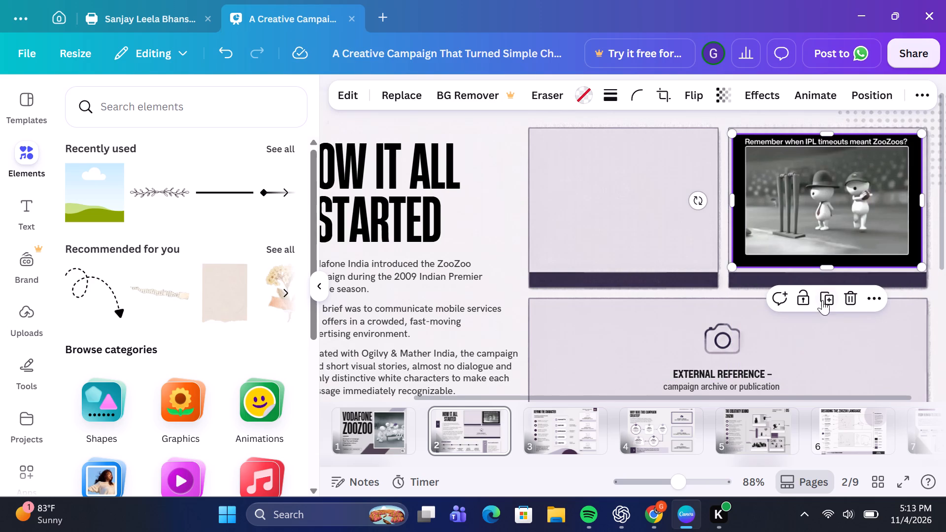
left_click(825, 304)
left_click_drag(838, 212, 664, 182)
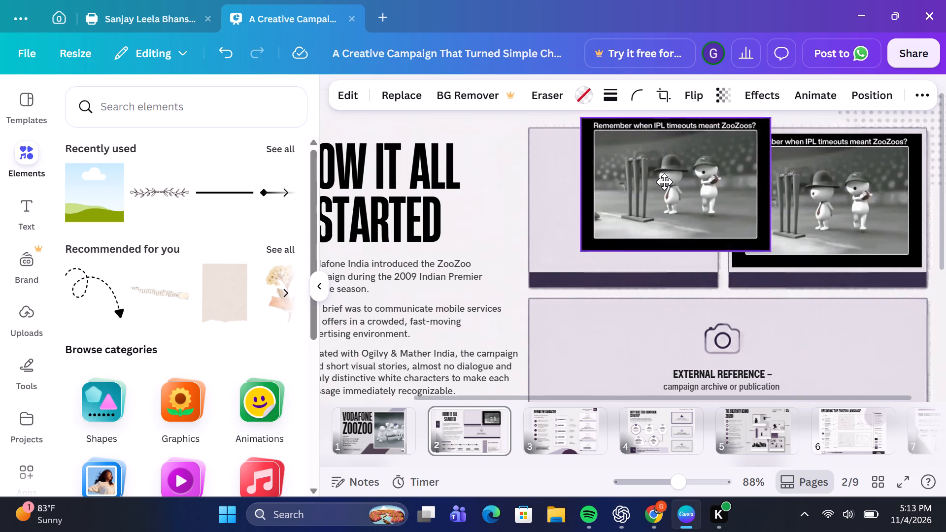
left_click_drag(664, 182, 622, 199)
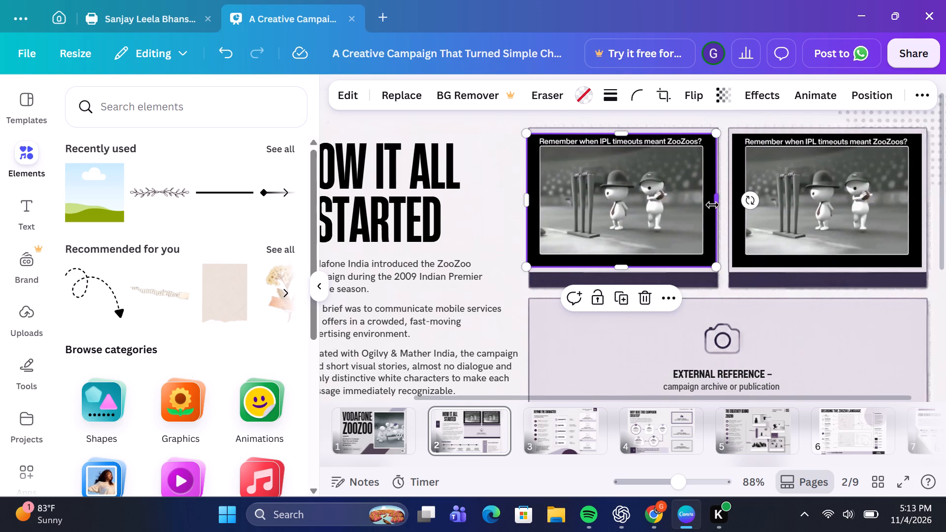
Narrow the duplicated frame to about 7.3 wide and centre it horizontally within its placeholder above the dark strip.
left_click(712, 205)
left_click_drag(718, 201, 714, 201)
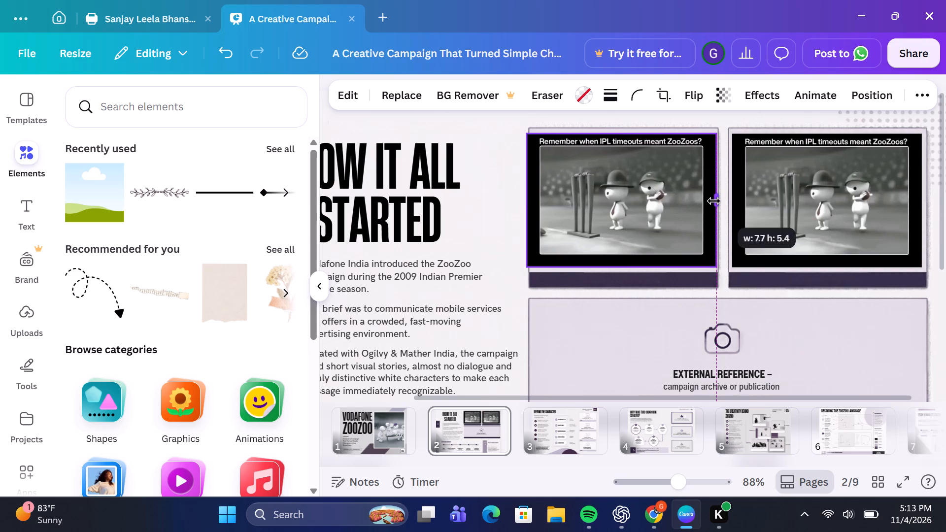
left_click_drag(714, 201, 713, 201)
left_click_drag(636, 188, 642, 188)
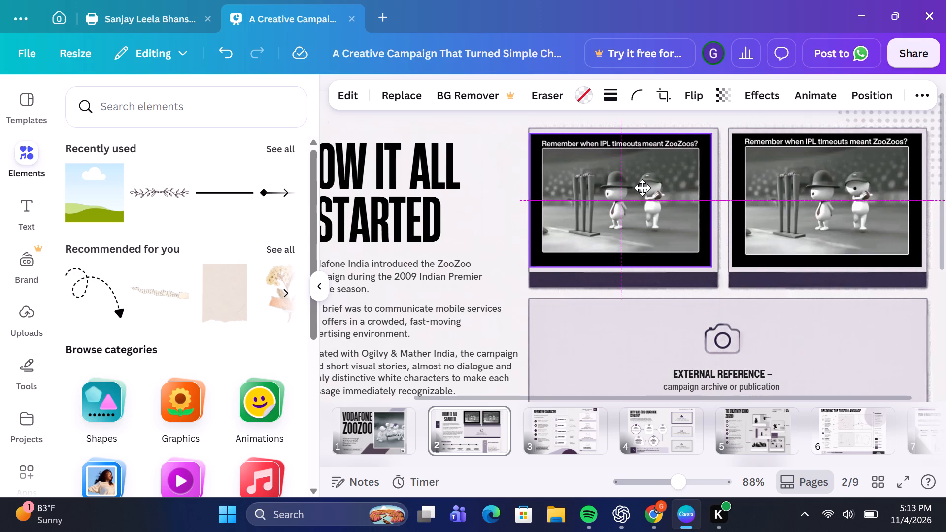
left_click_drag(642, 188, 642, 188)
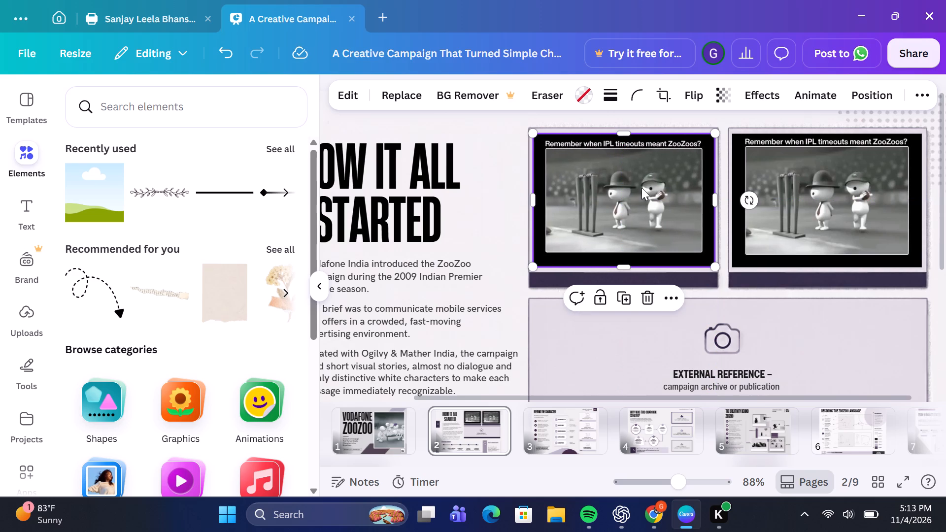
left_click(642, 188)
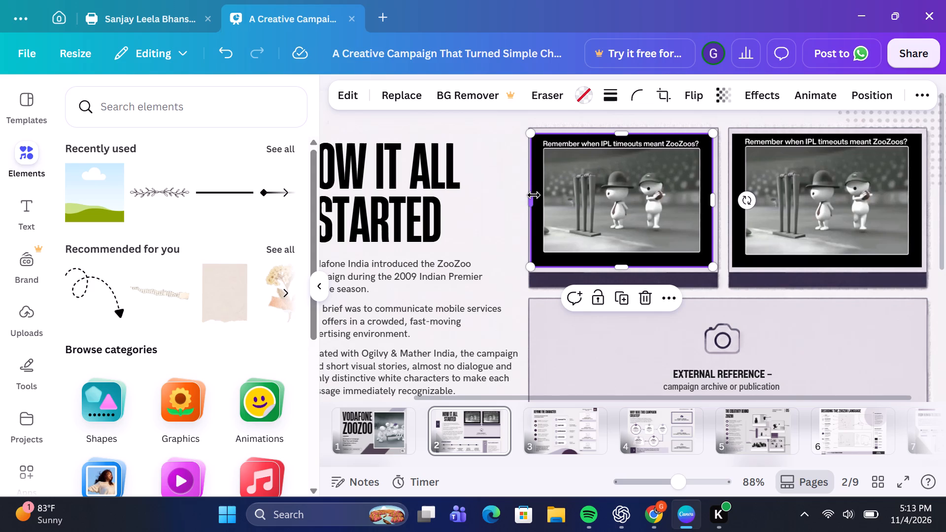
left_click(534, 195)
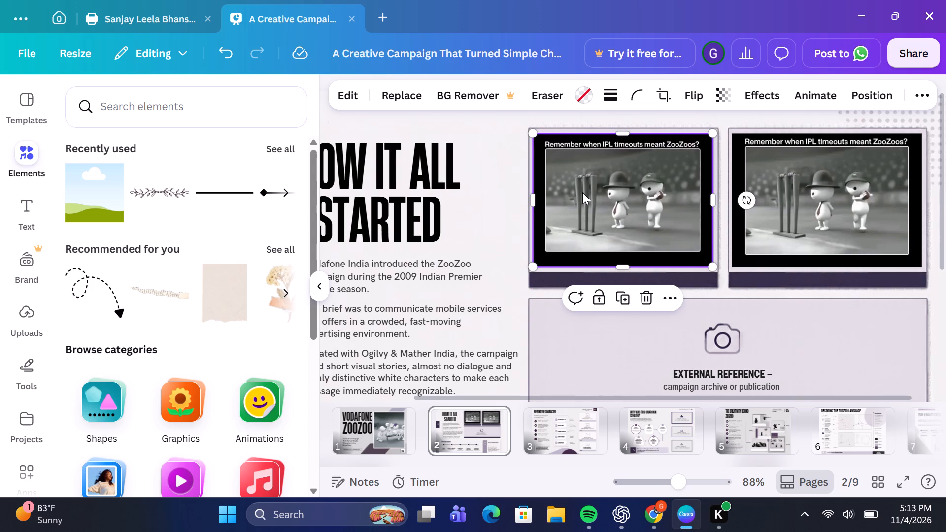
Switch to Chrome and copy the Wikipedia image of a kneeling ZooZoo offering roses.
left_click(651, 514)
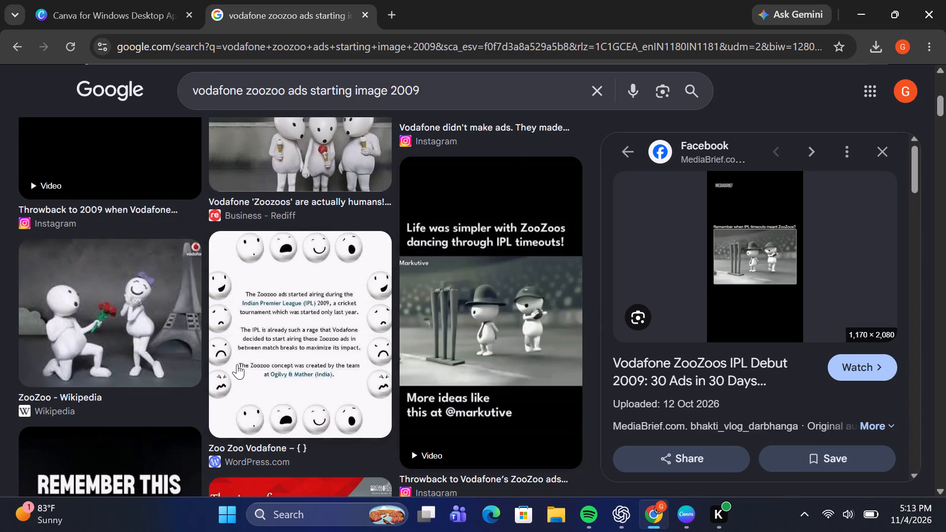
left_click(135, 325)
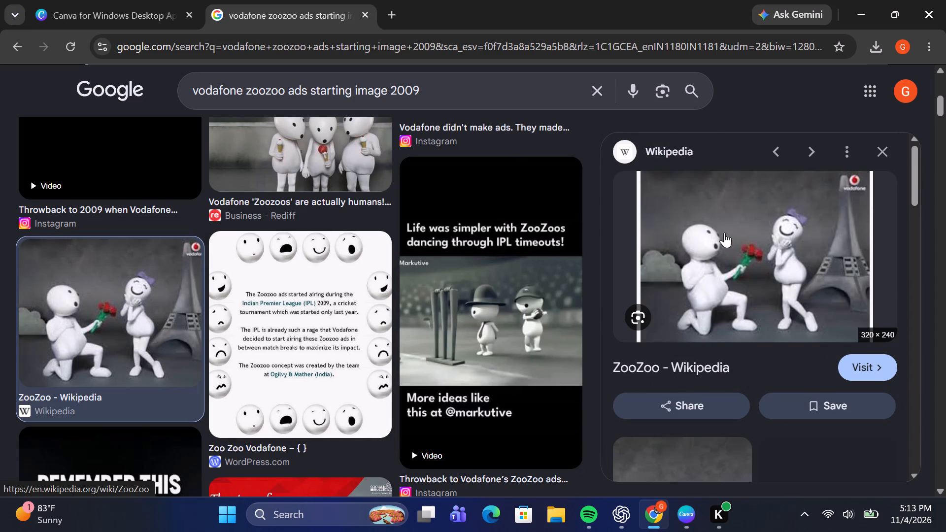
right_click(743, 235)
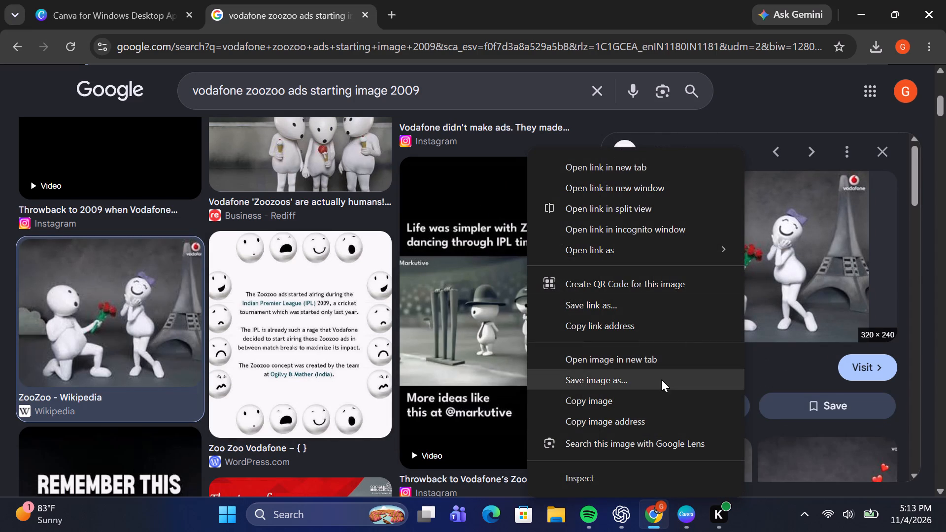
left_click(655, 409)
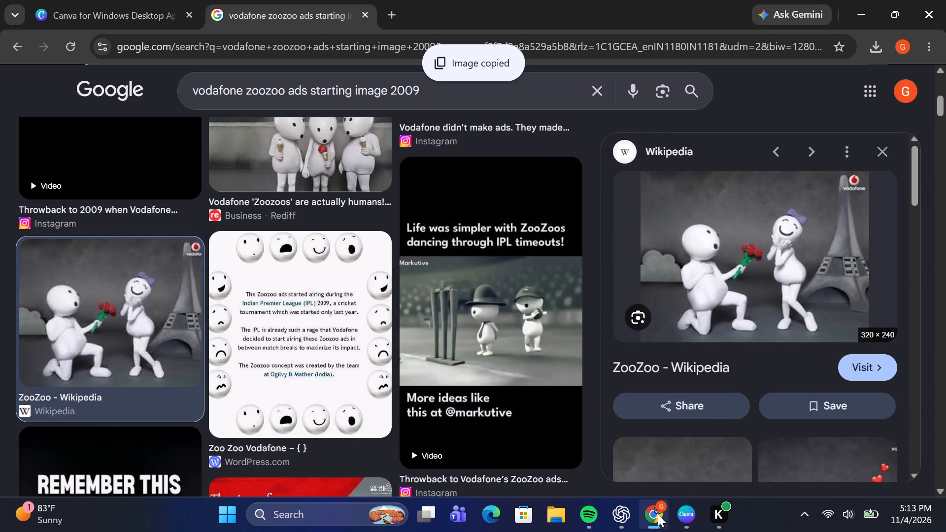
Return to Canva, remove the picture from the duplicated frame and fill the frame with the pasted roses image.
left_click(682, 515)
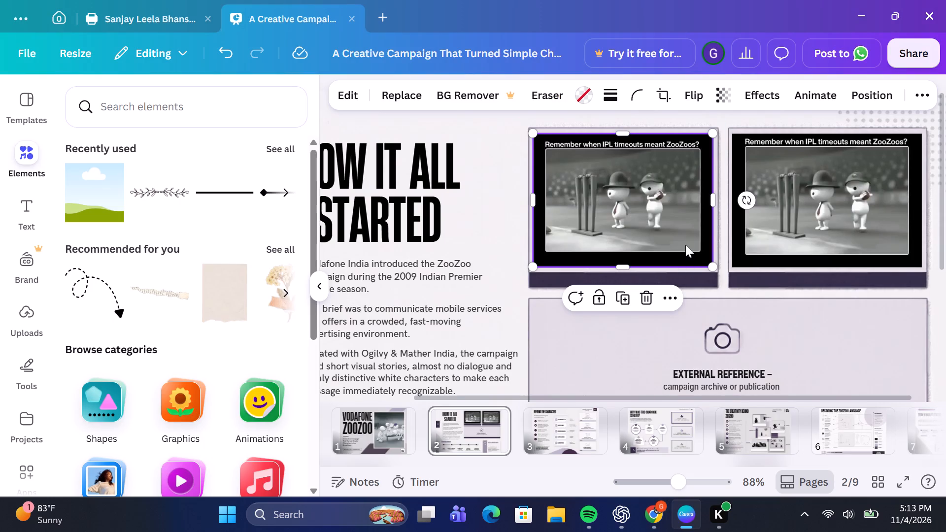
key("BackSpace")
key("ctrl+v")
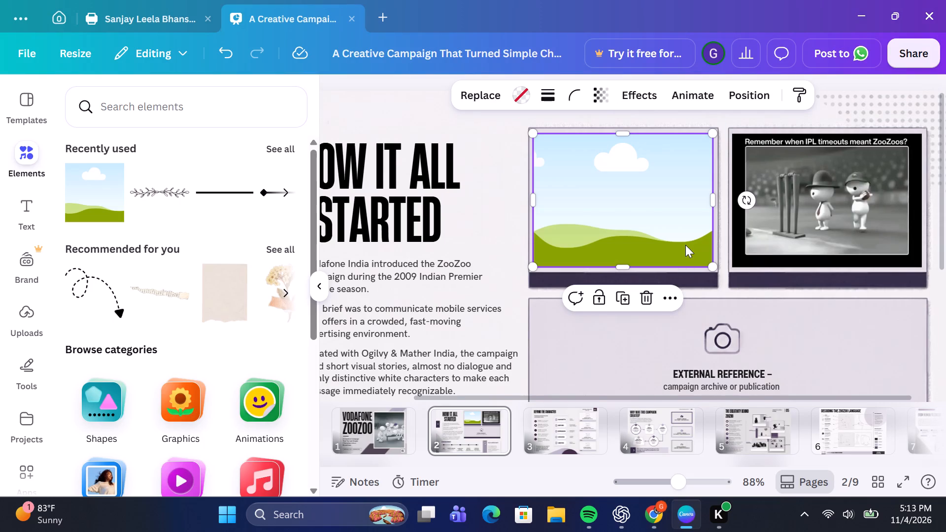
left_click_drag(644, 251, 647, 201)
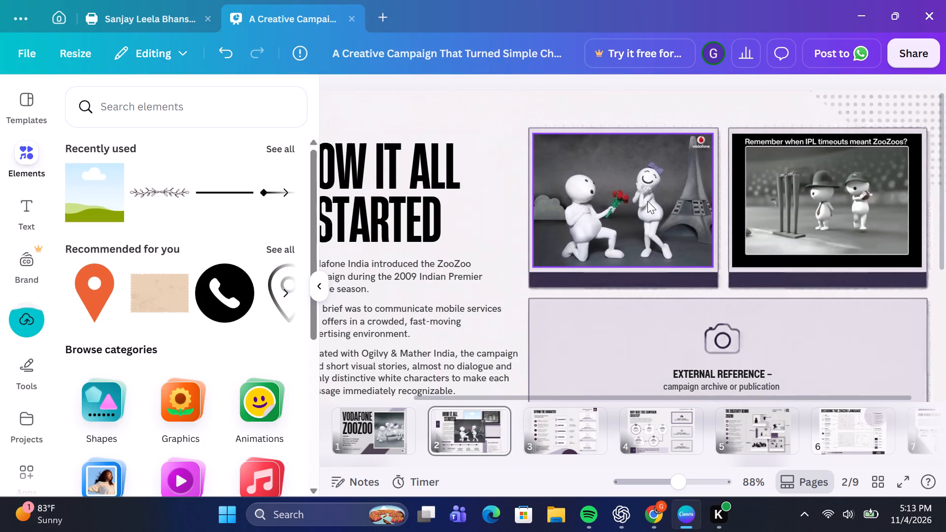
Delete the "External Reference – campaign archive or publication" text and the camera icon from page 2's wide lower placeholder.
scroll(647, 201, "down", 2)
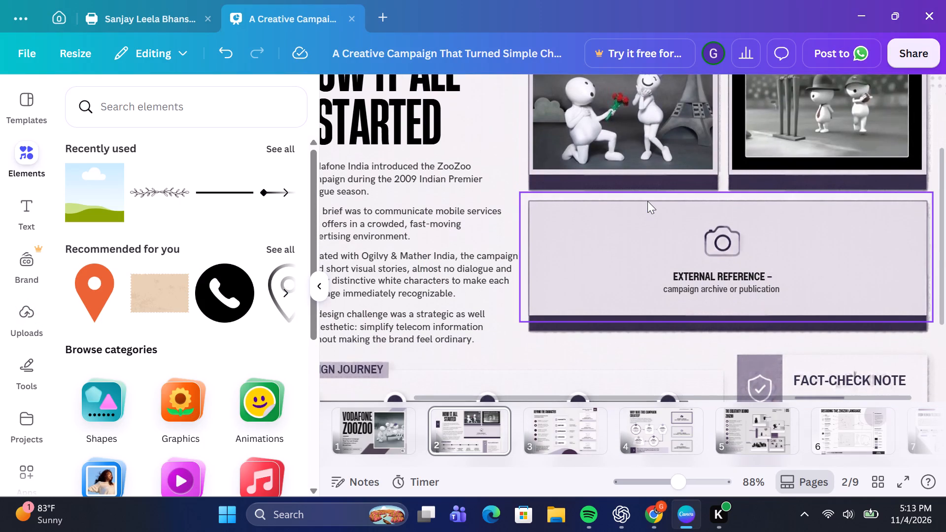
left_click(761, 291)
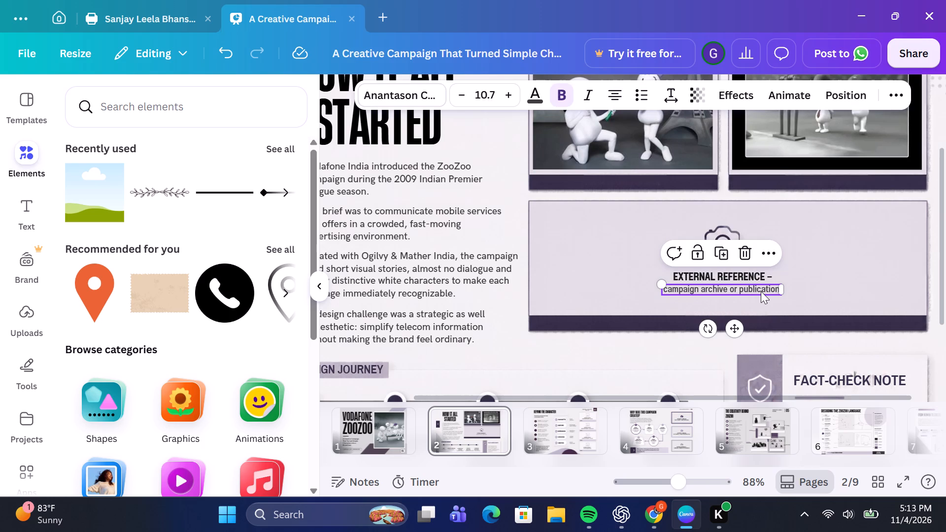
key("BackSpace")
left_click(716, 276)
key("BackSpace")
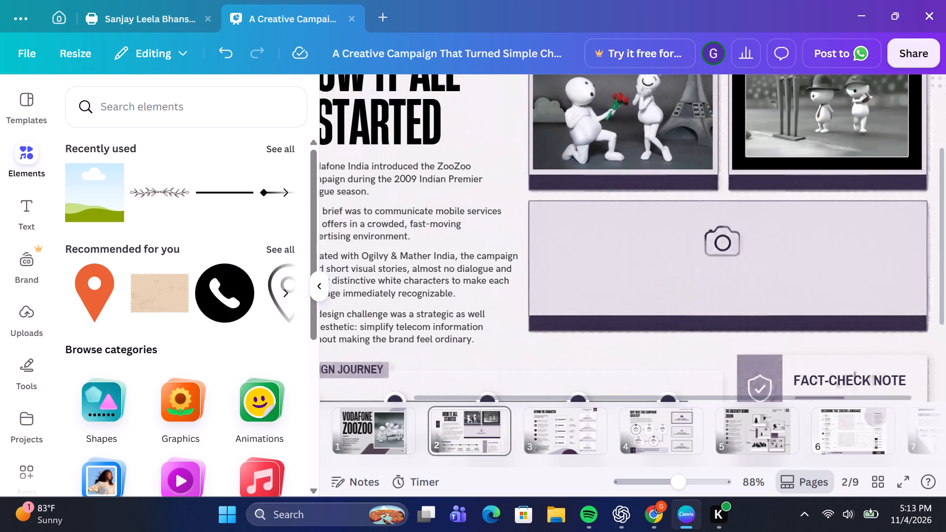
left_click(722, 238)
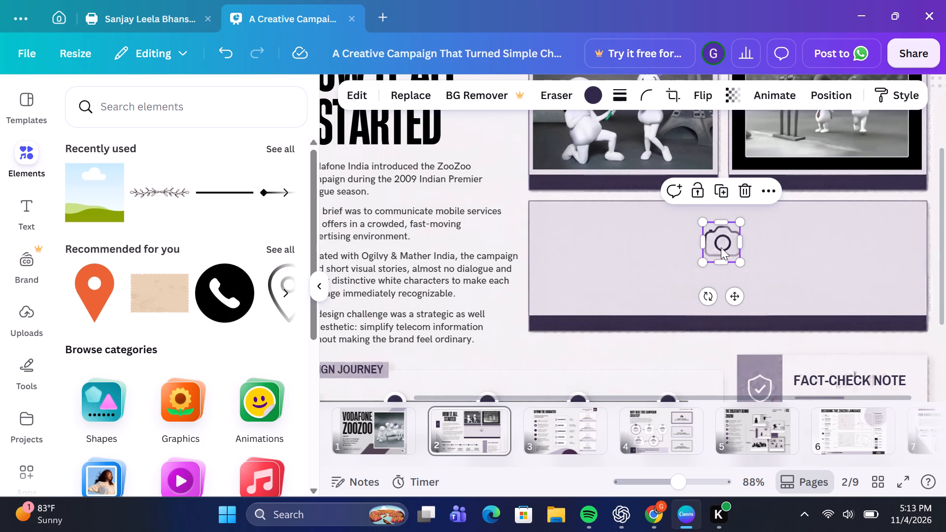
key("BackSpace")
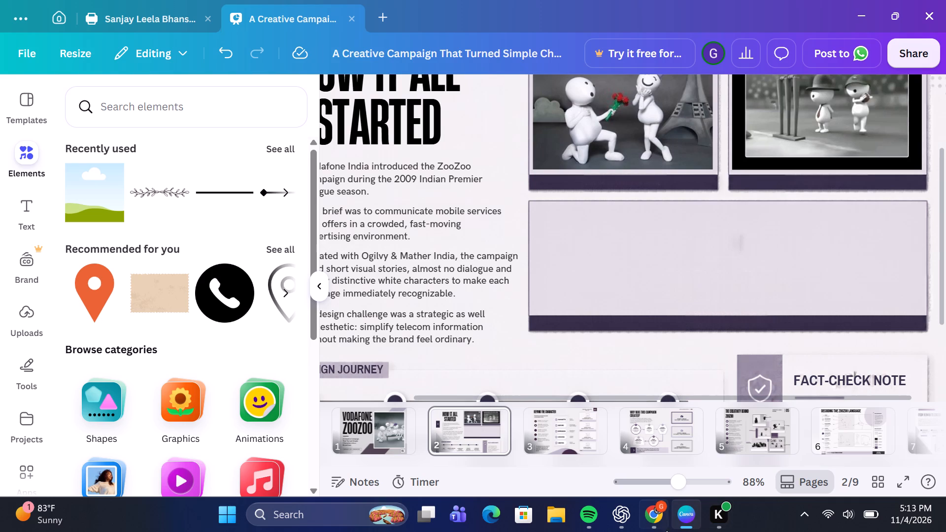
Switch to Chrome and search Google Images for "vodafone zoozoo ad campaign archive or publication".
left_click(650, 516)
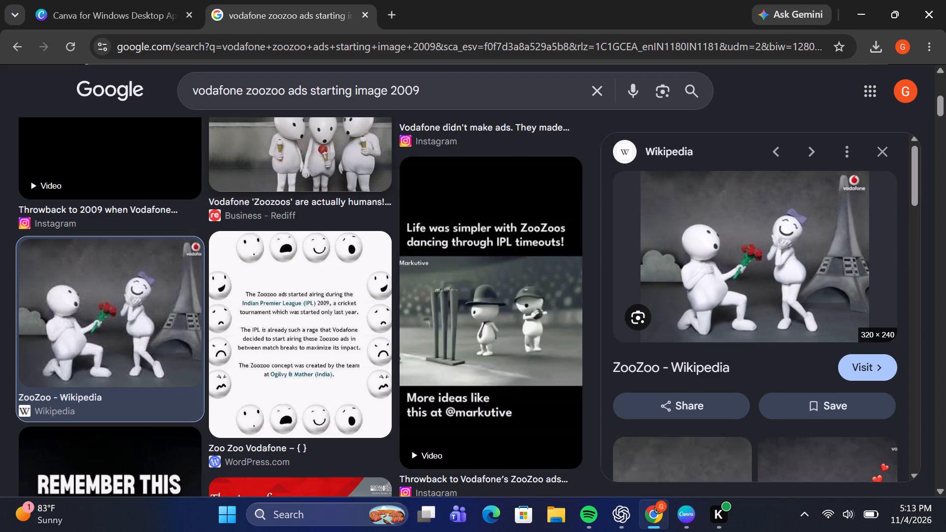
left_click(459, 86)
key("BackSpace")
key("BackSpace")
key("BackSpace")
key("BackSpace")
key("BackSpace")
key("BackSpace")
key("BackSpace")
key("BackSpace")
key("BackSpace")
key("BackSpace")
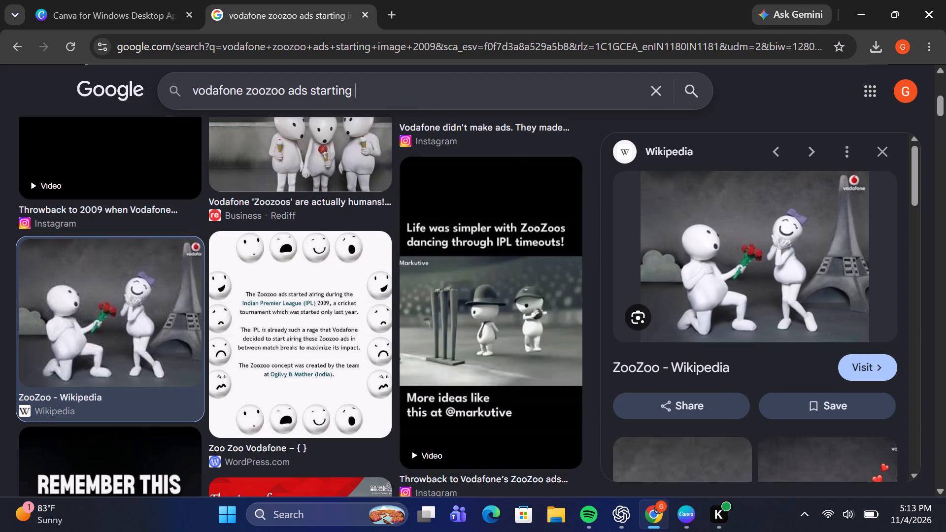
key("BackSpace")
key("BackSpace")
key("BackSpace")
key("BackSpace")
key("BackSpace")
key("BackSpace")
key("BackSpace")
key("BackSpace")
key("BackSpace")
key("BackSpace")
key("BackSpace")
key("space")
type("campaign archi")
type("ve or publication")
key("Return")
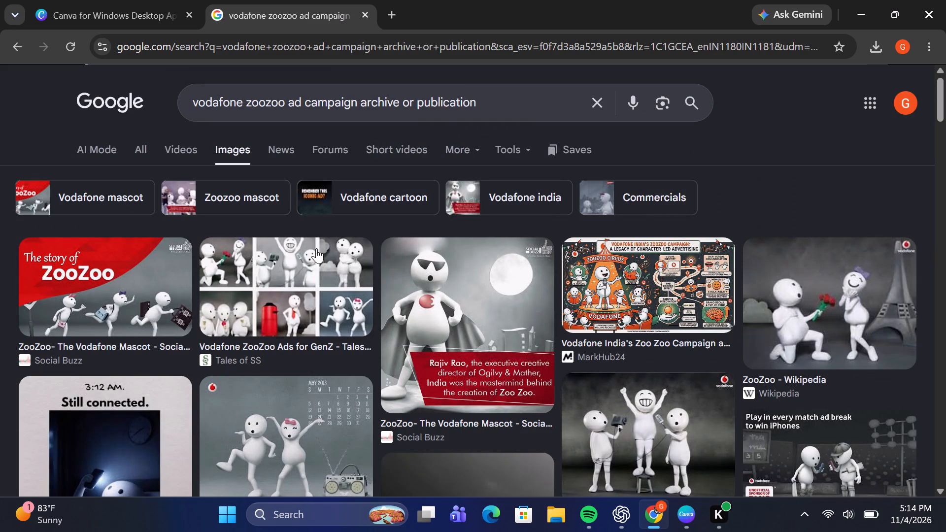
Copy the ZooZoo collage image from the "Vodafone ZooZoo Ads for GenZ" result by Tales of SS.
left_click(302, 282)
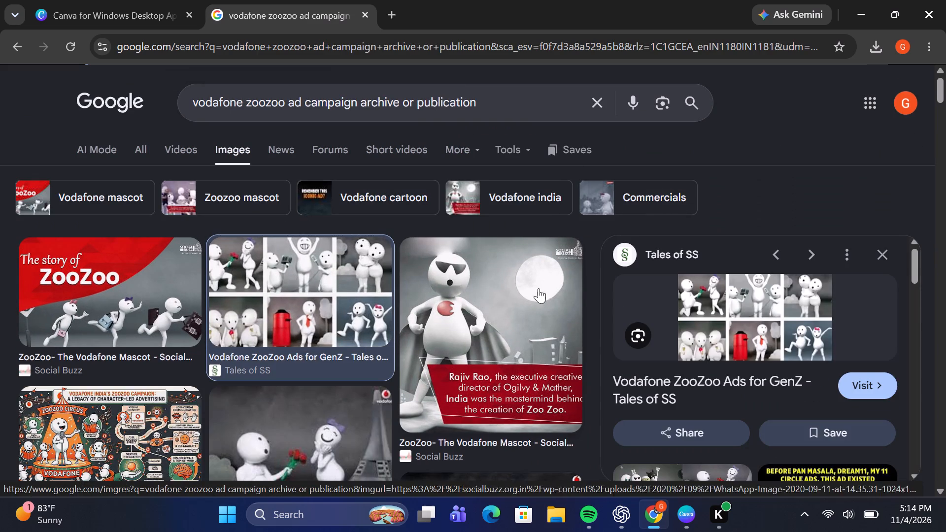
right_click(736, 317)
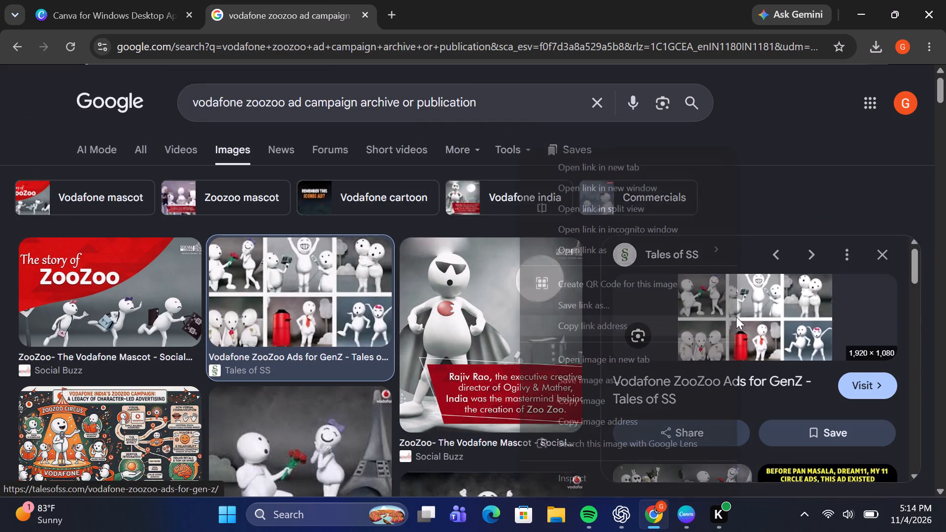
left_click(674, 402)
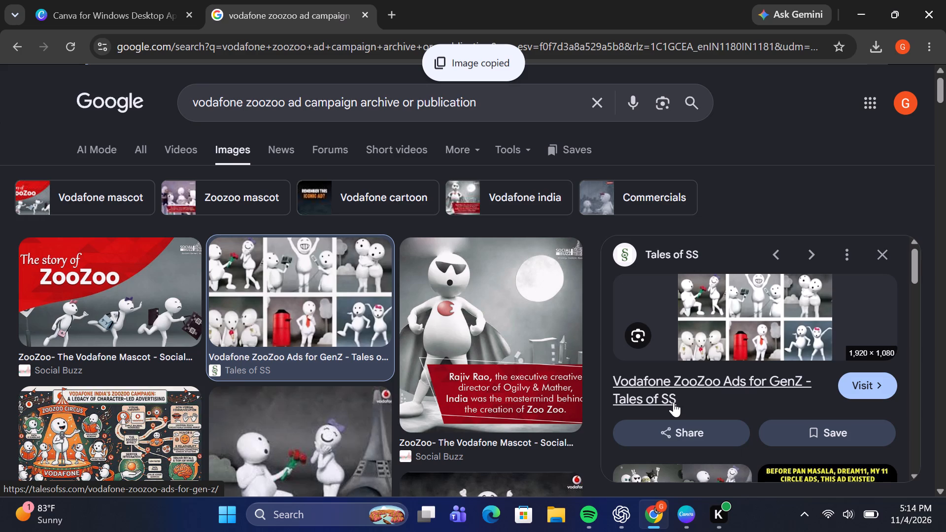
scroll(777, 439, "down", 4)
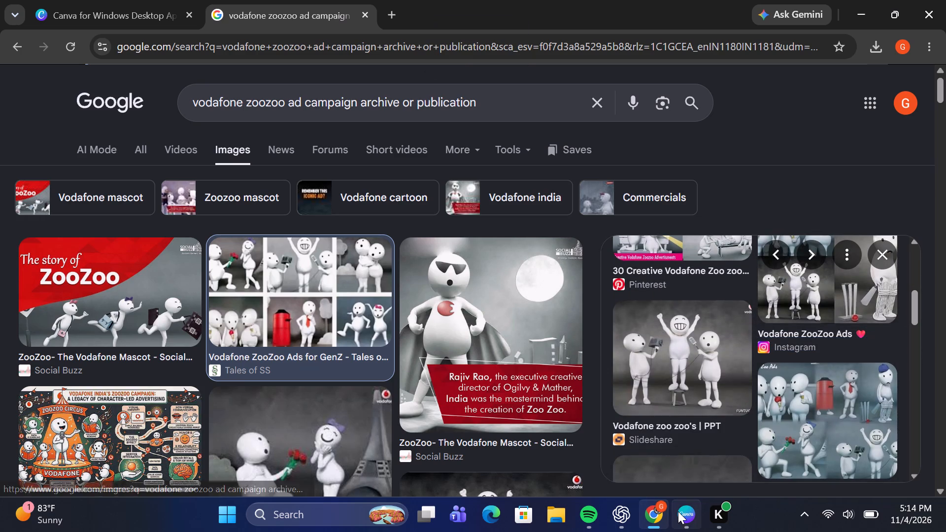
Return to Canva, duplicate the framed roses picture and place the copy at the left end of the wide lower placeholder.
left_click(681, 512)
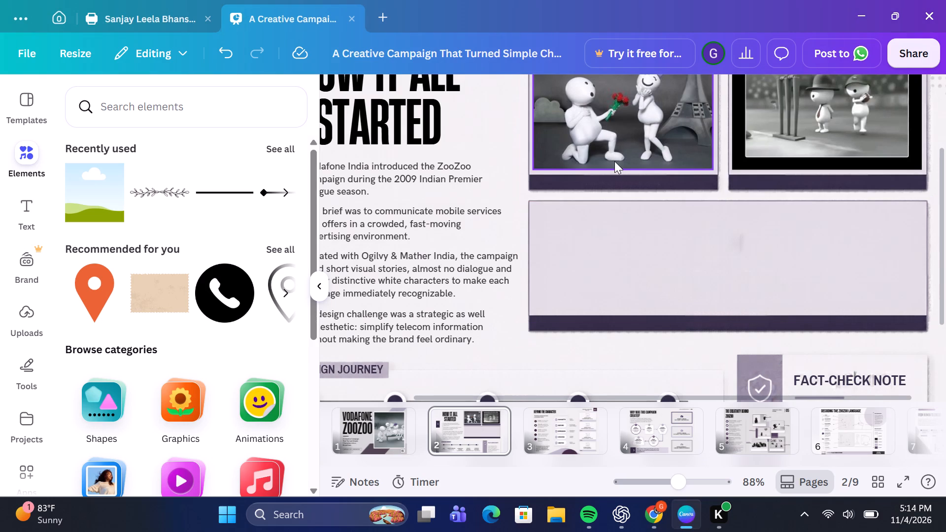
left_click(614, 161)
left_click(621, 200)
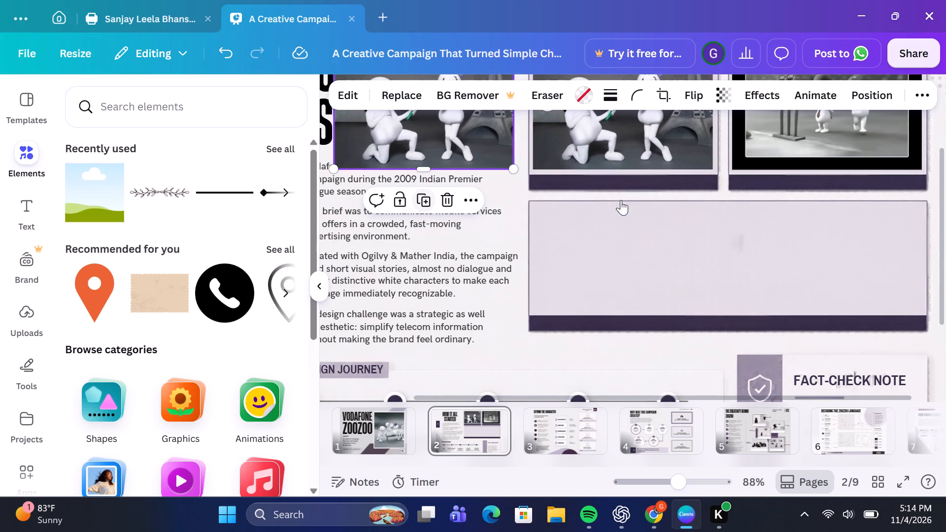
left_click_drag(472, 133, 667, 306)
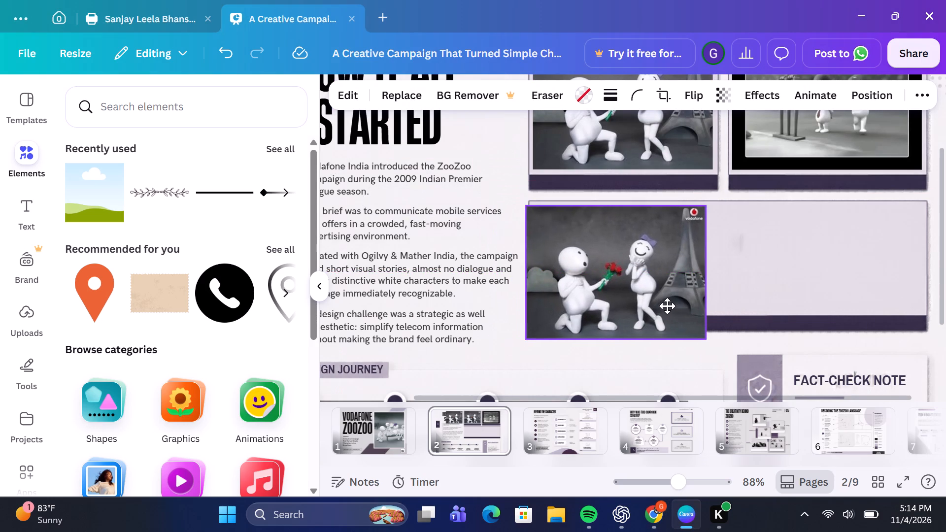
left_click_drag(667, 306, 670, 301)
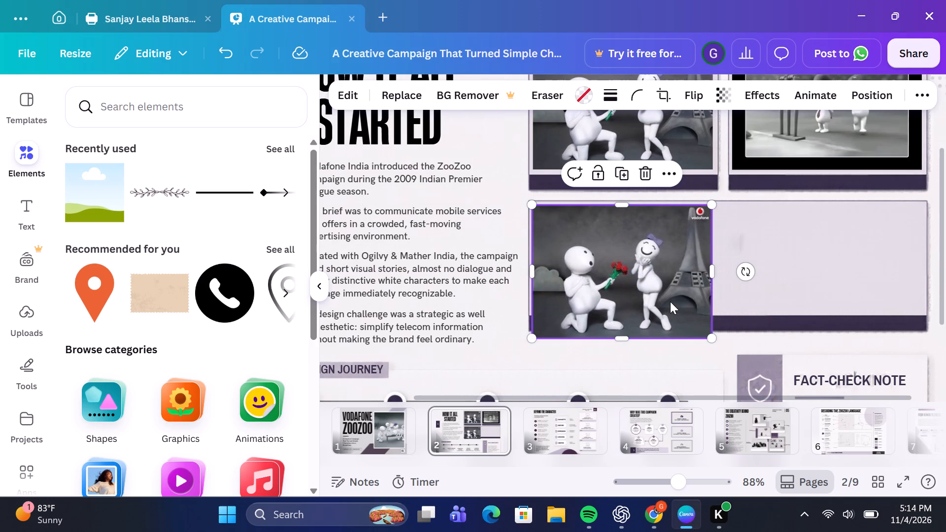
Resize the copied roses picture frame to span the wide lower placeholder, ending just above its dark purple strip, about 4.3 high.
left_click_drag(625, 336, 624, 307)
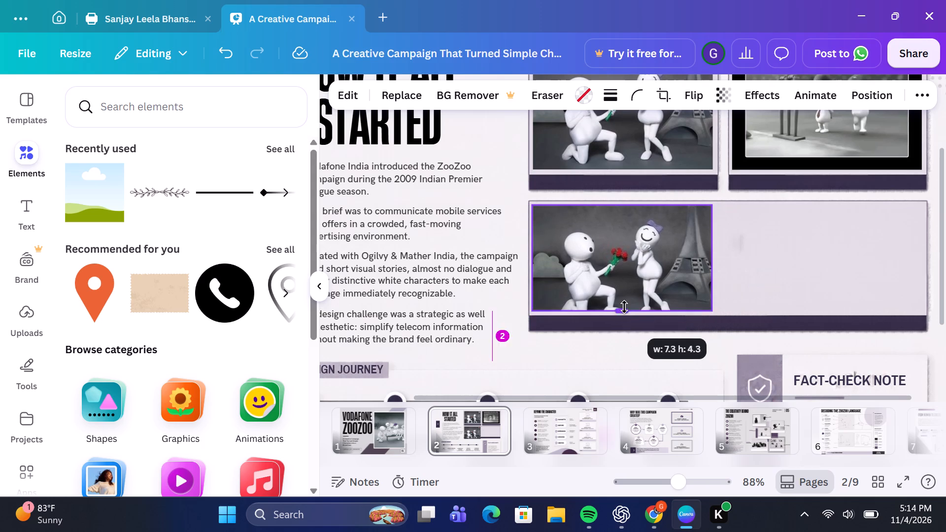
left_click_drag(624, 307, 624, 311)
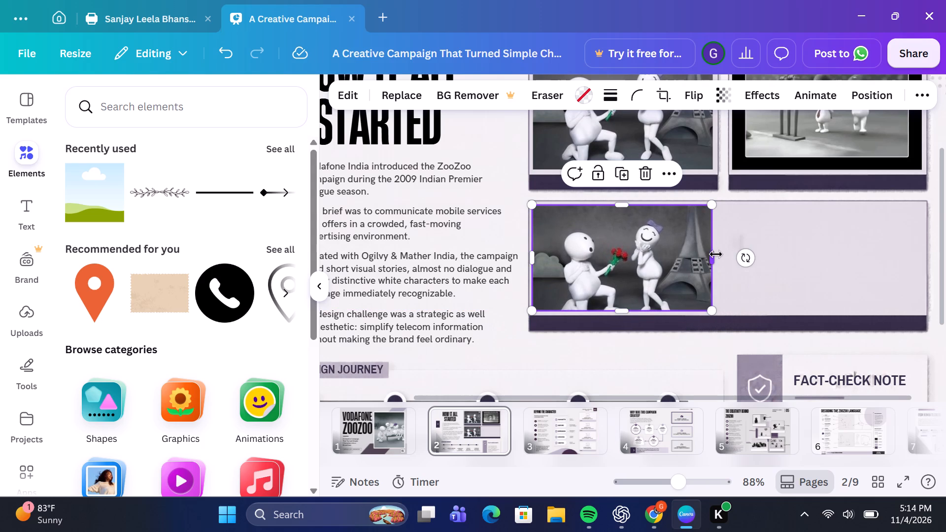
left_click_drag(716, 254, 915, 238)
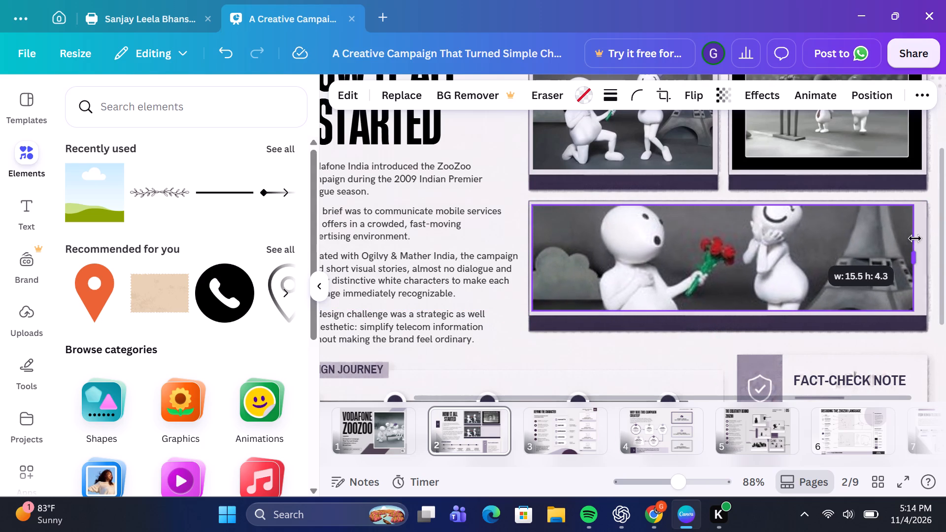
left_click_drag(915, 238, 925, 237)
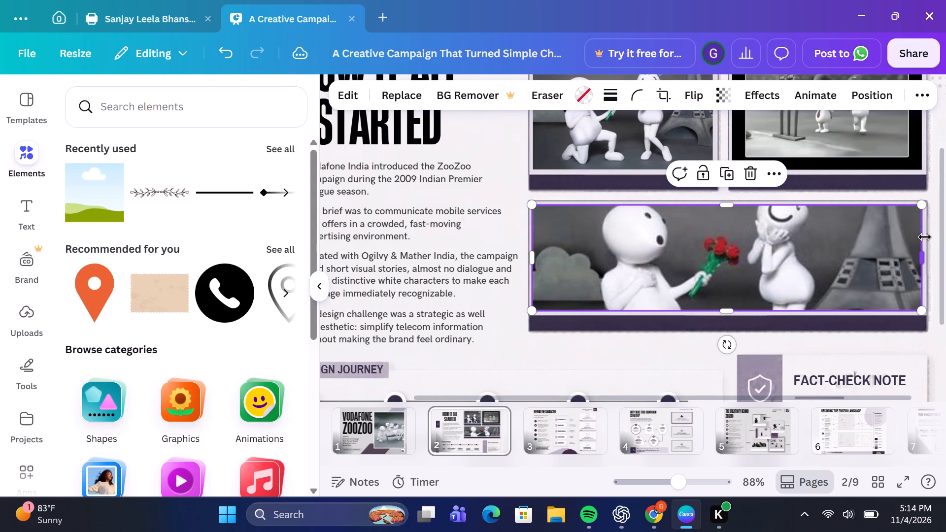
Replace the roses picture in the wide frame with the copied ZooZoo collage, placing the pasted image inside the emptied frame.
key("BackSpace")
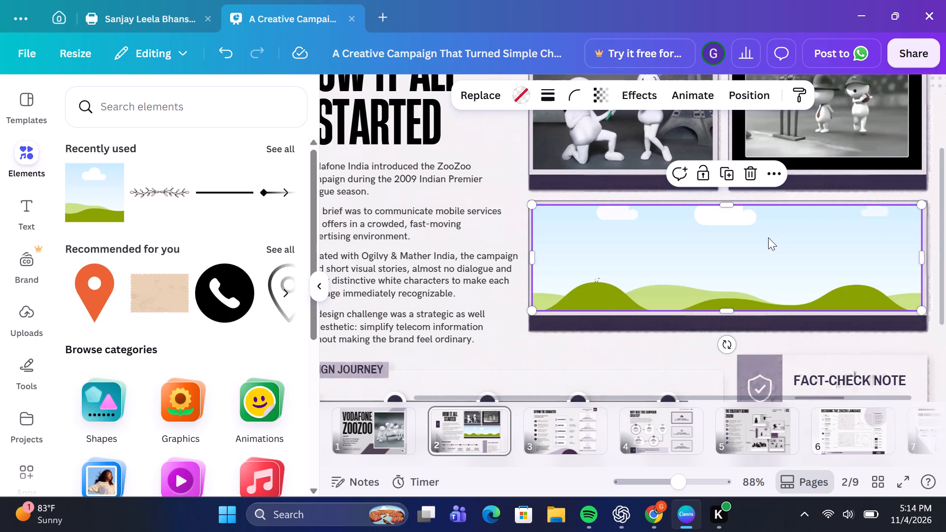
key("ctrl+v")
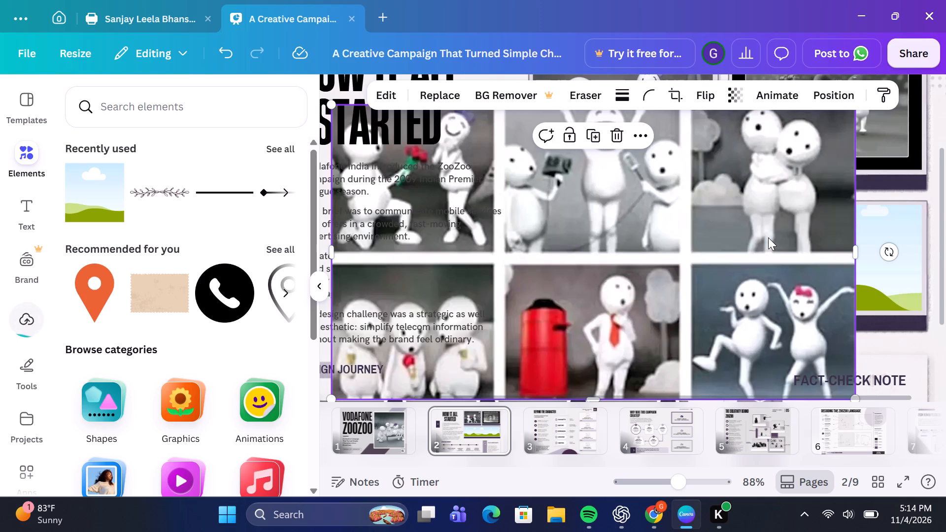
left_click_drag(710, 232, 774, 237)
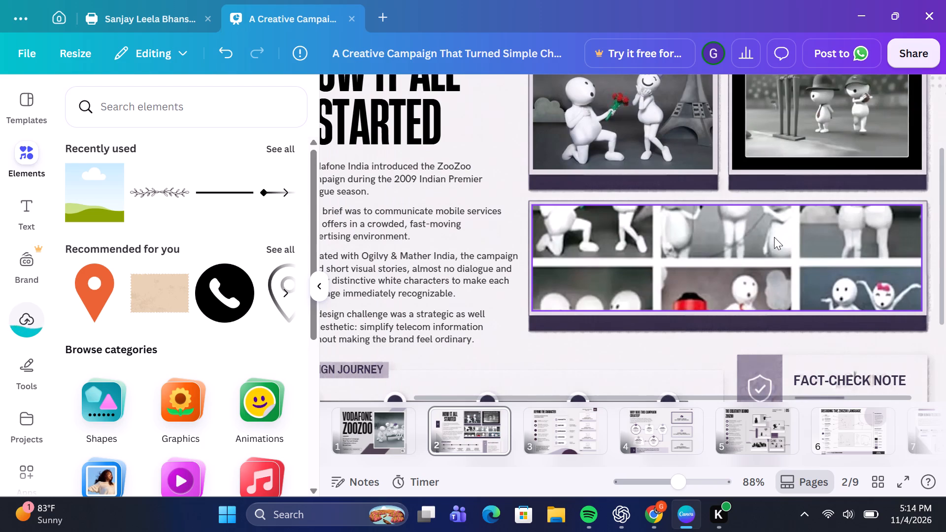
double_click(774, 258)
double_click(774, 258)
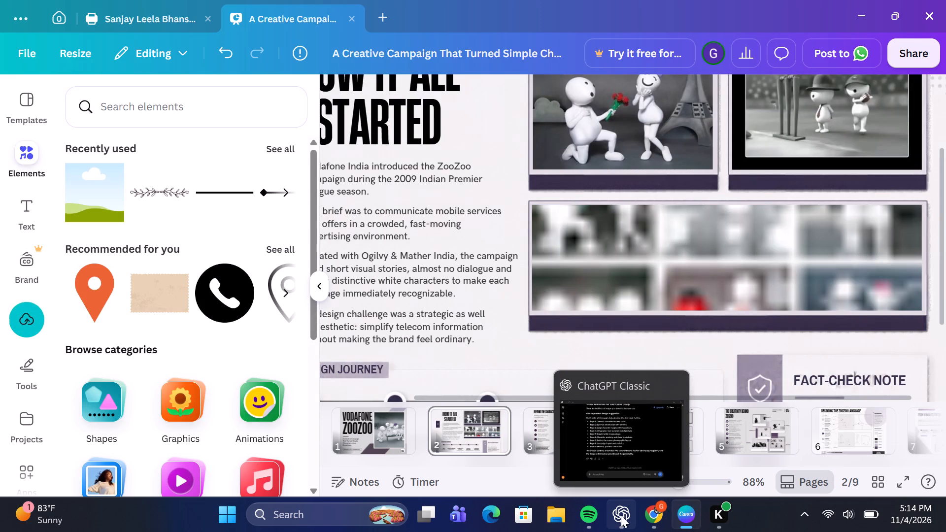
Switch to Chrome and browse the Vodafone ZooZoo ad campaign image results for another picture to use in the presentation.
left_click(652, 515)
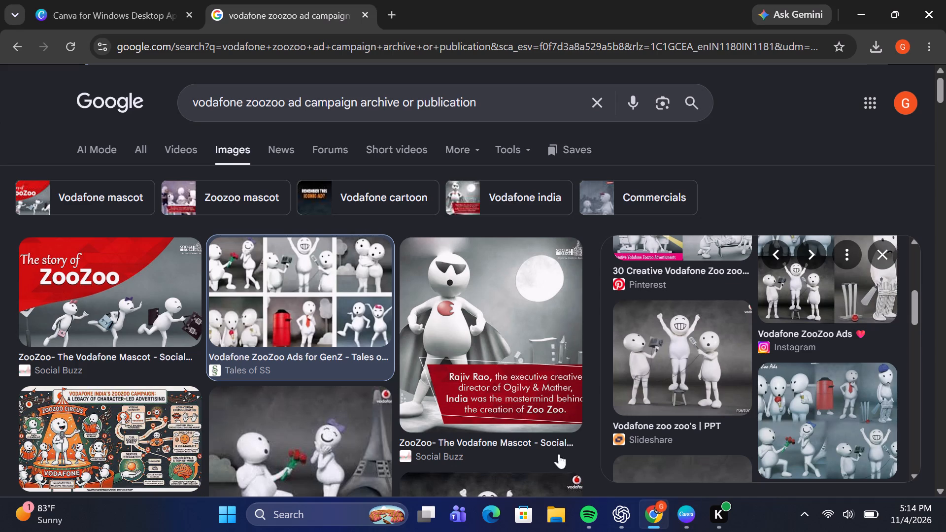
scroll(547, 438, "down", 4)
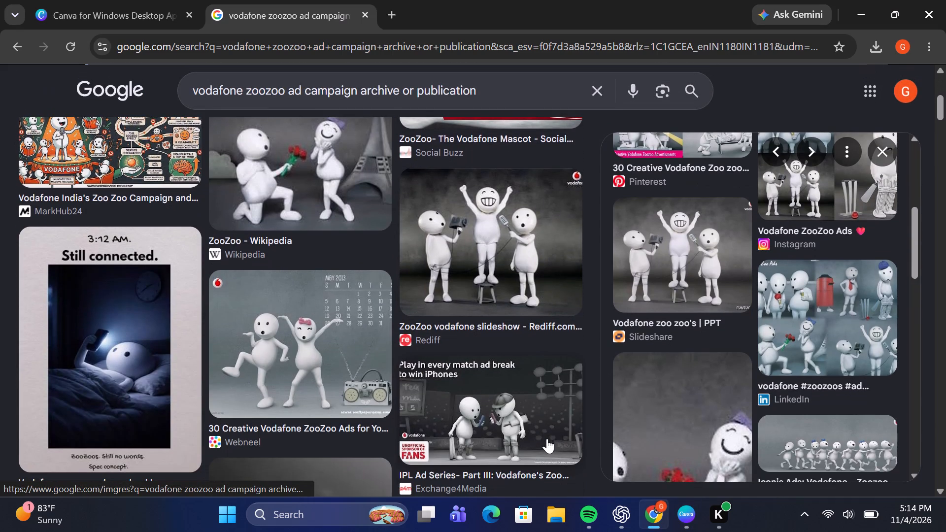
scroll(764, 357, "up", 3)
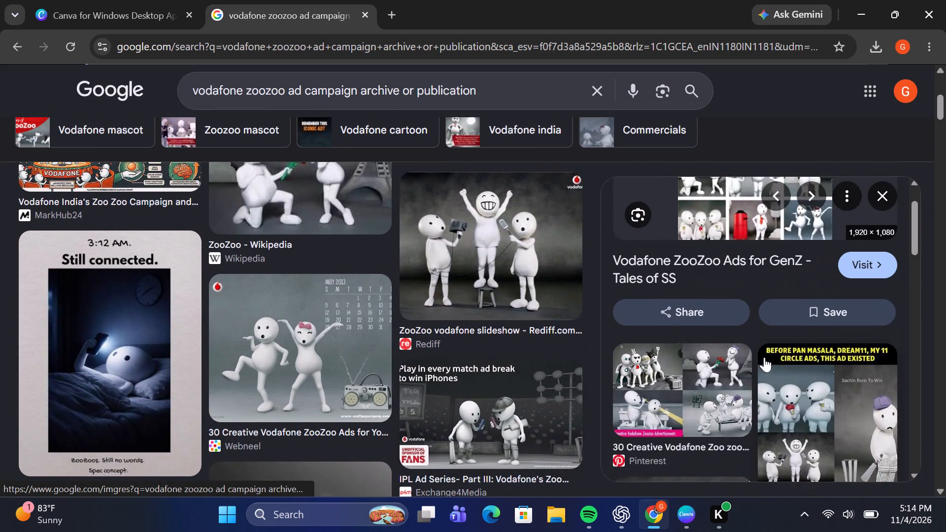
scroll(764, 357, "up", 2)
scroll(541, 353, "down", 2)
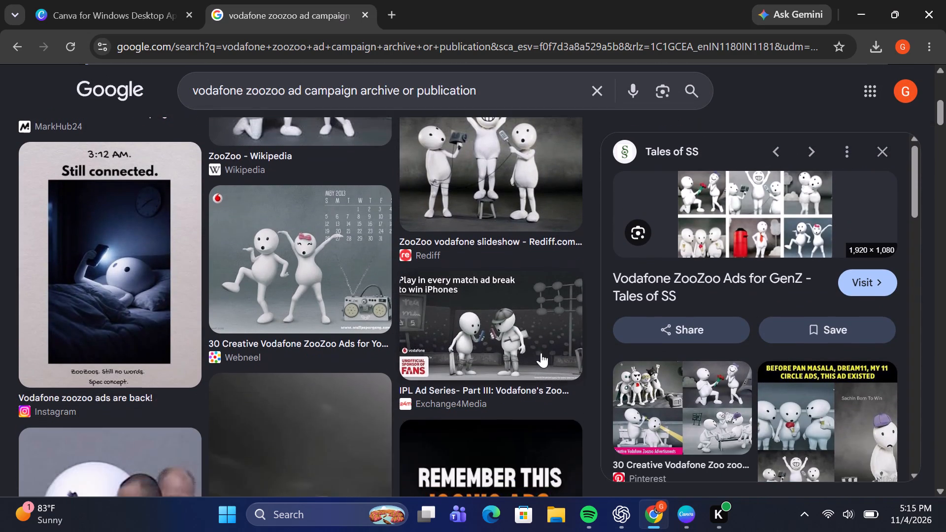
scroll(541, 353, "down", 4)
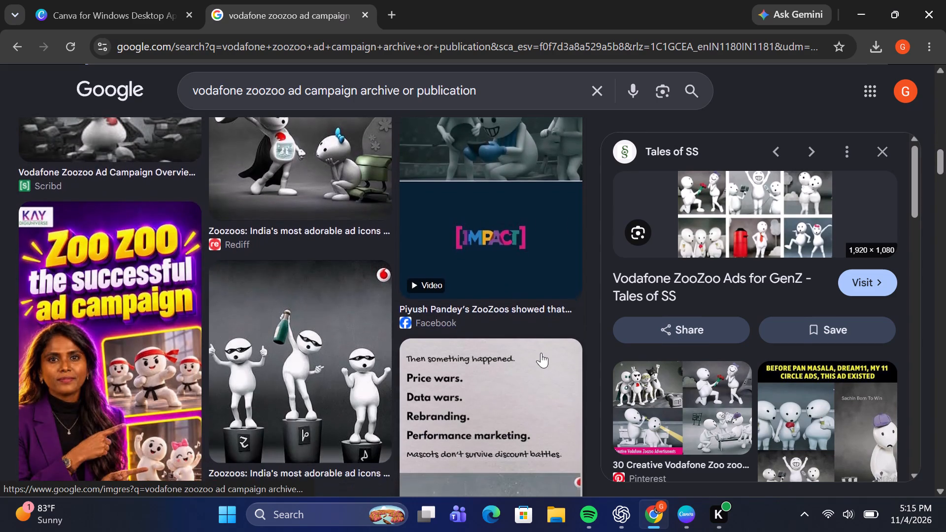
scroll(541, 353, "down", 2)
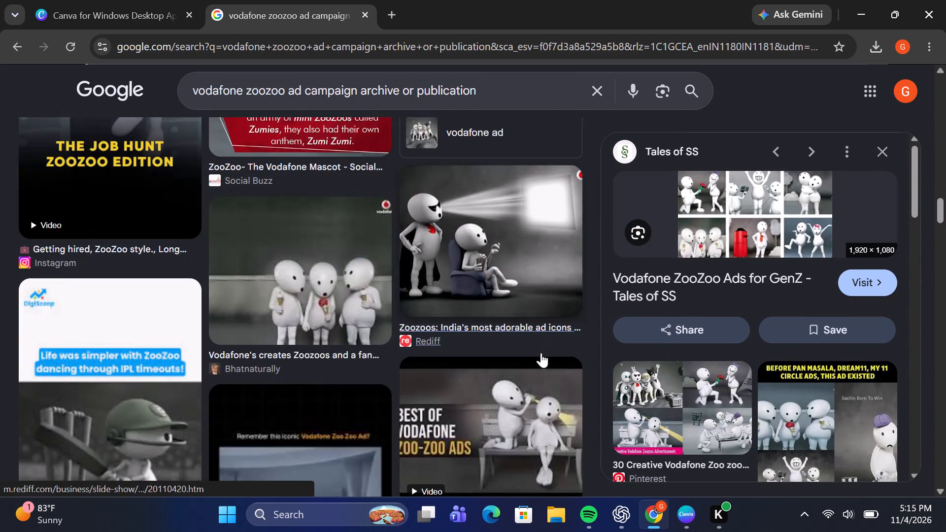
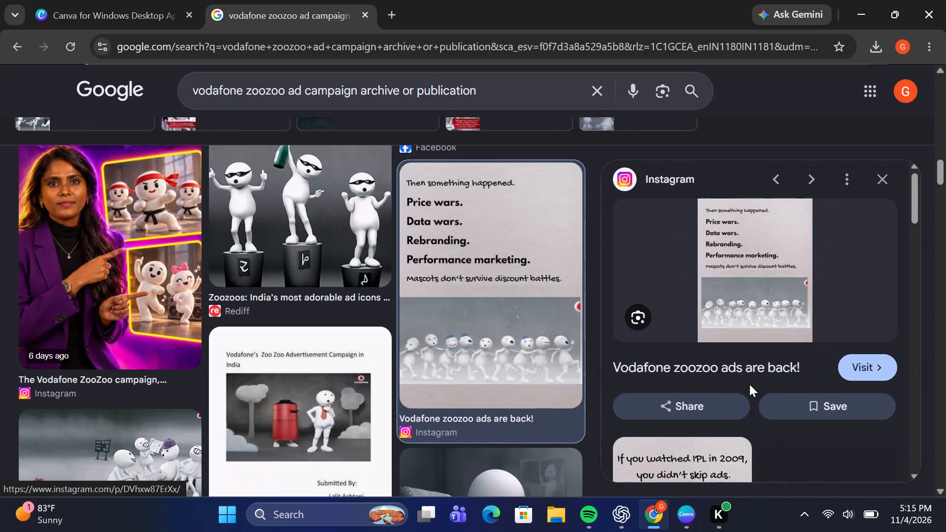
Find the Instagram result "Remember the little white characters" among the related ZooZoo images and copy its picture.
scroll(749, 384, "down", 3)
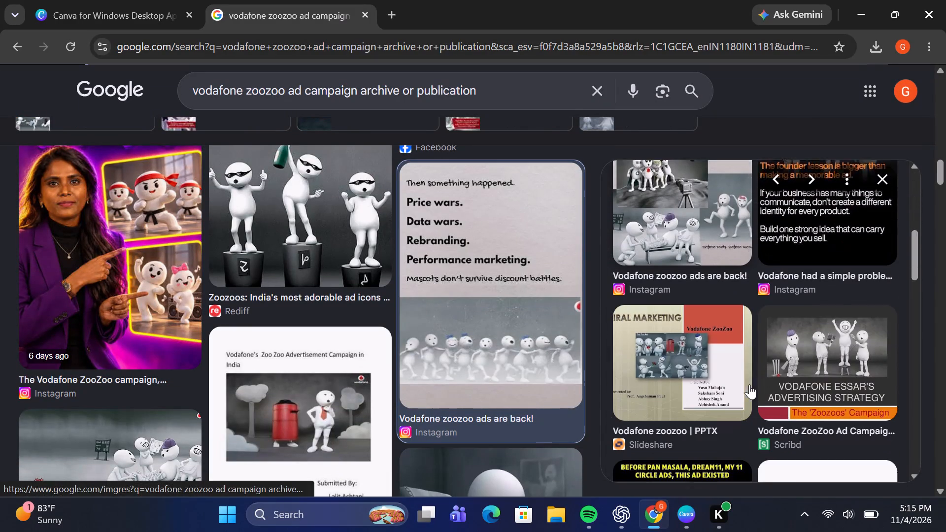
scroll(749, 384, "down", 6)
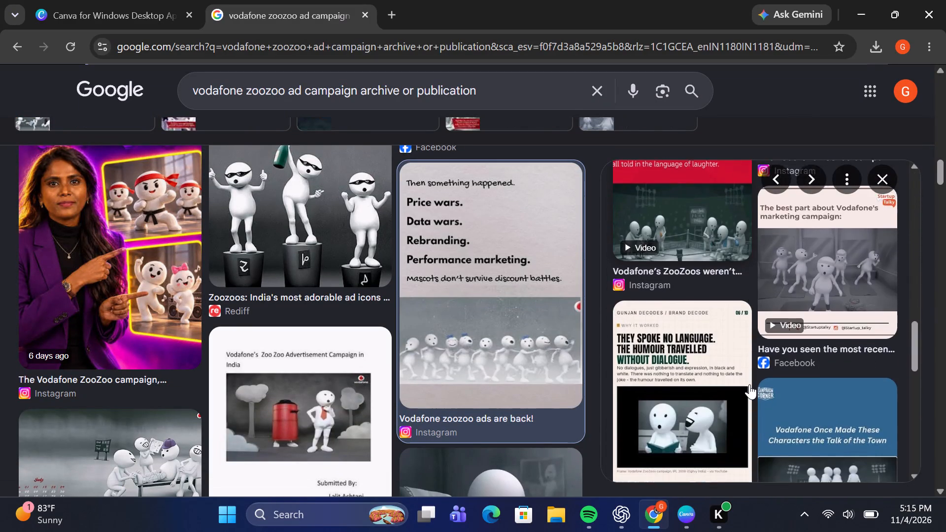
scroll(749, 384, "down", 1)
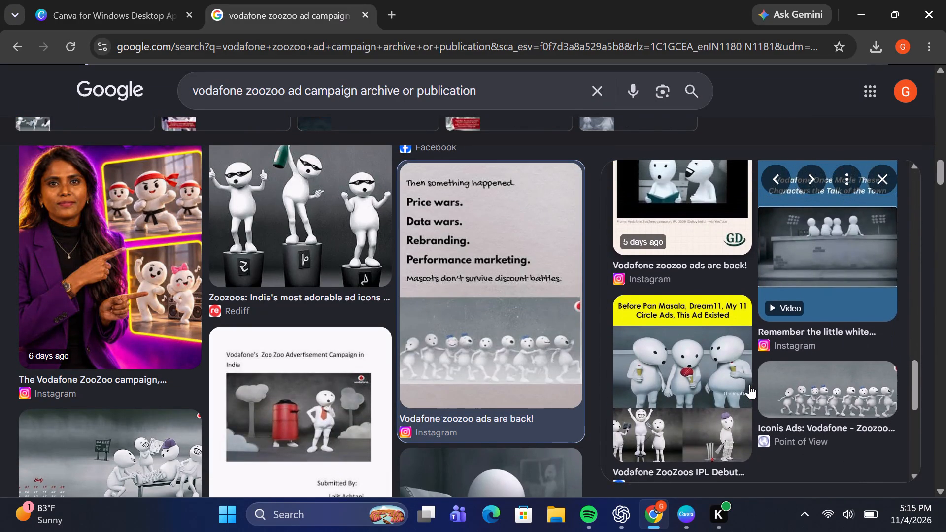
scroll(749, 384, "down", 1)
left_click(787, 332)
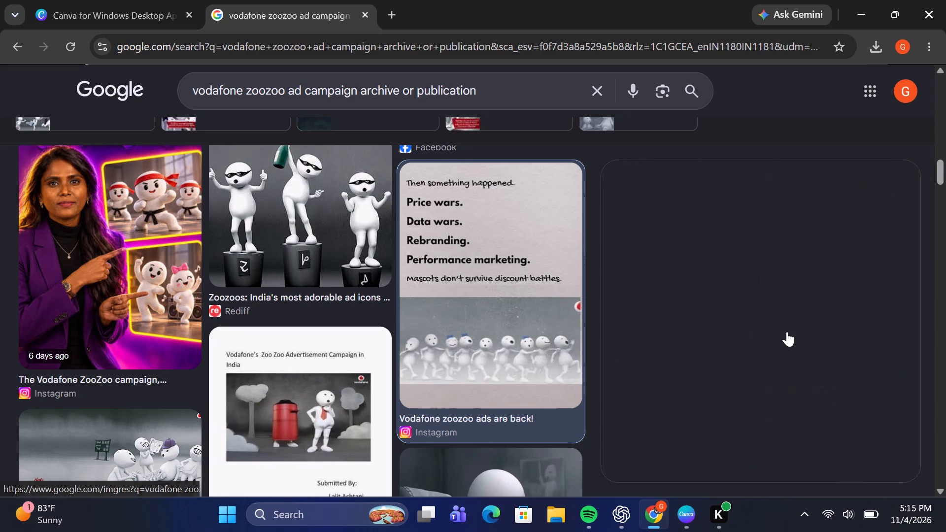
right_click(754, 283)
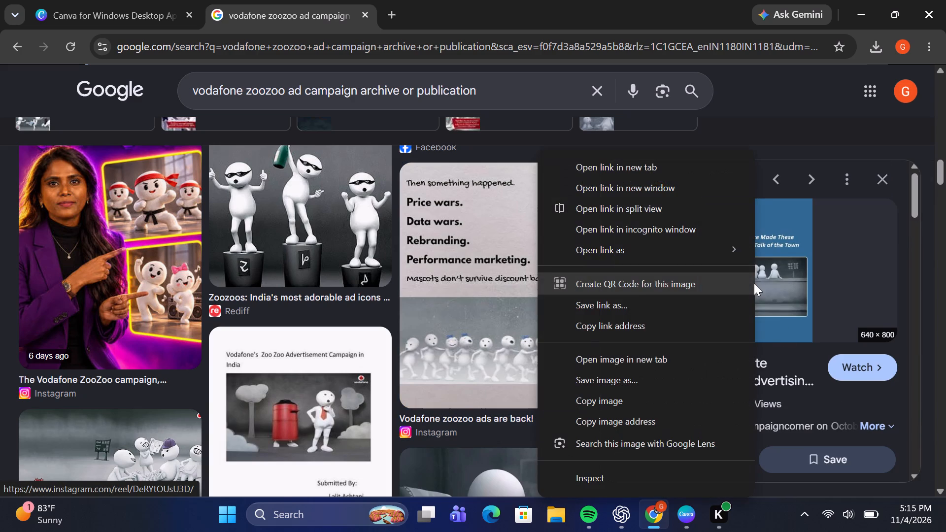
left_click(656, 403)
Copy the "Remember these Vodafone ads?" picture from the related Instagram result "Vodafone's iconic ads made everyday moments memorable".
scroll(734, 403, "down", 1)
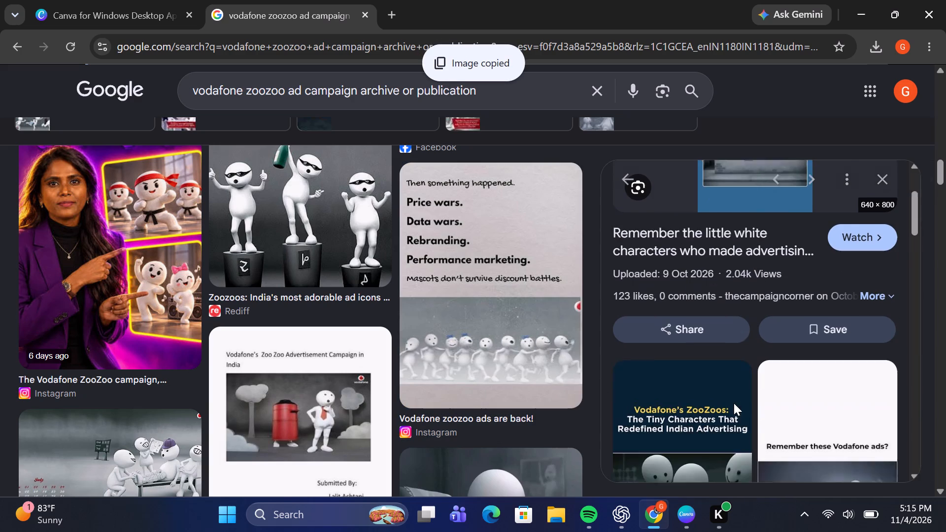
scroll(734, 403, "down", 3)
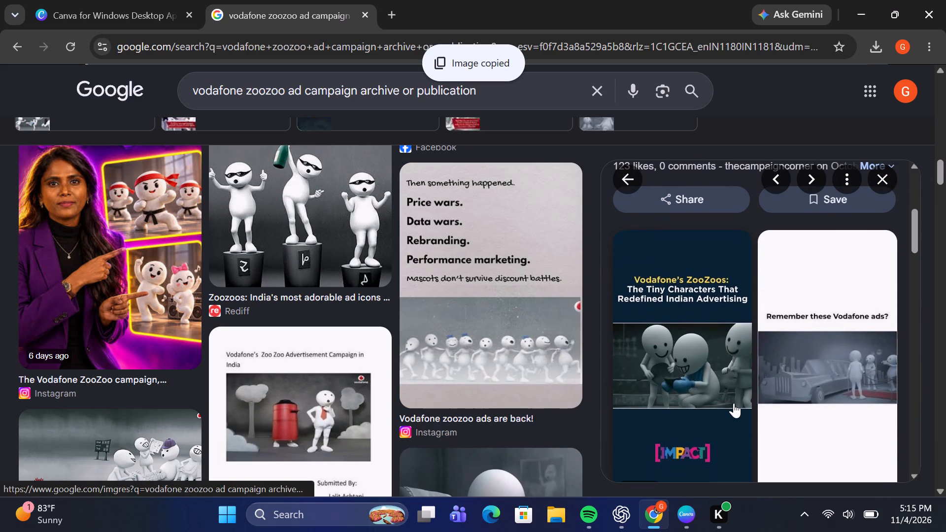
left_click(836, 380)
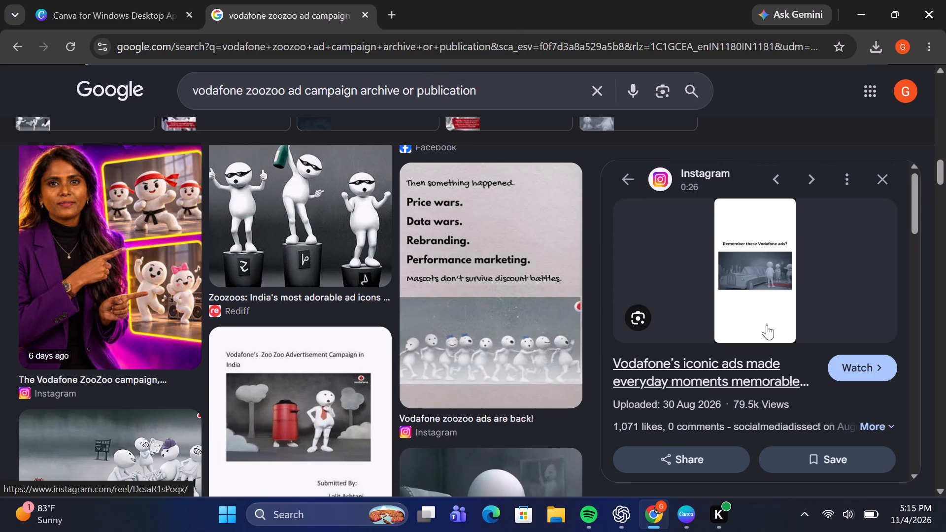
right_click(748, 301)
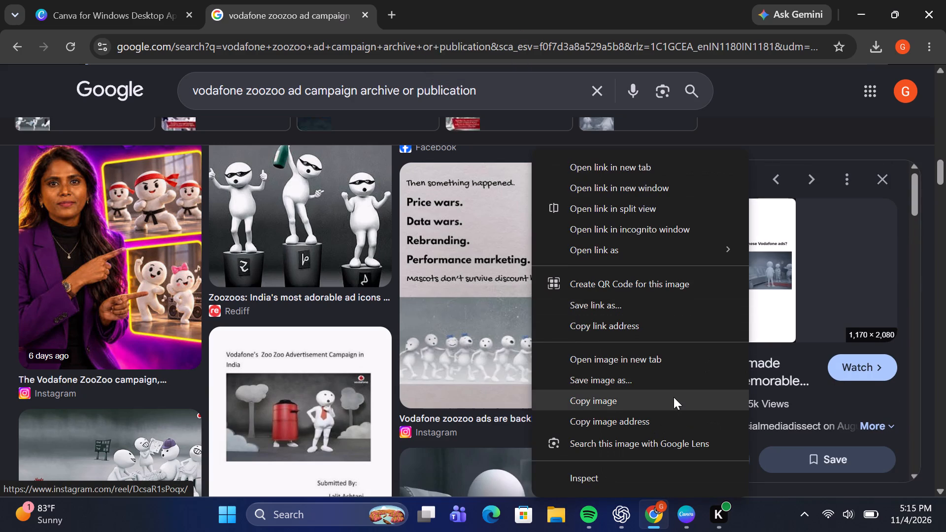
left_click(674, 398)
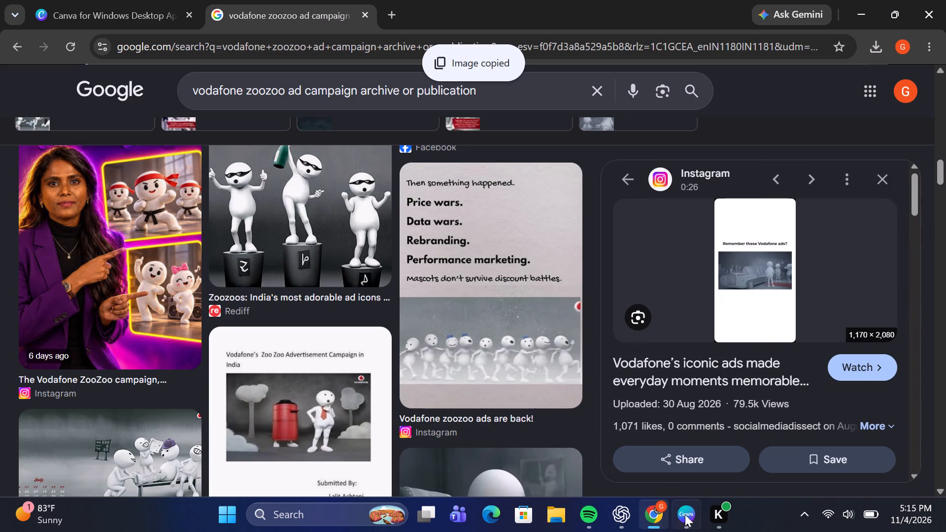
Return to Canva and replace the collage in slide 2's wide lower frame with the copied "Remember these Vodafone ads?" picture.
left_click(685, 514)
left_click(647, 246)
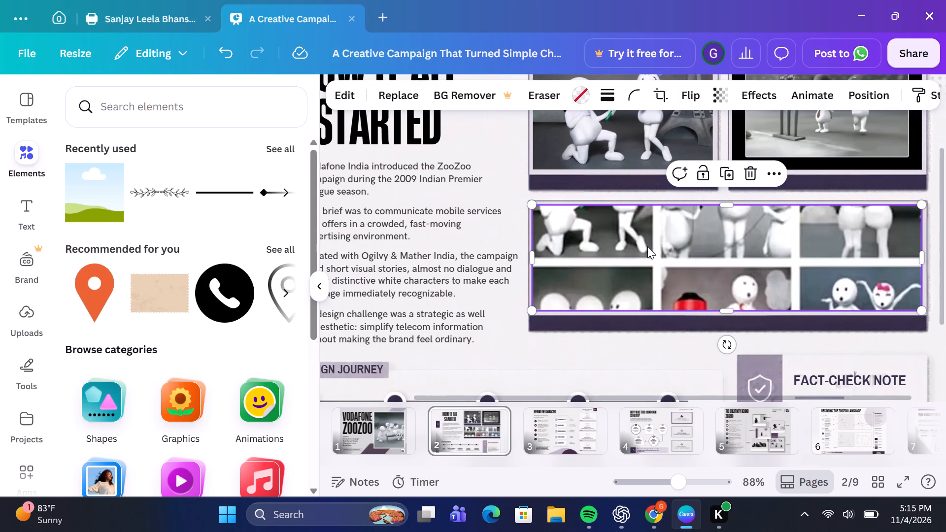
key("BackSpace")
key("ctrl+v")
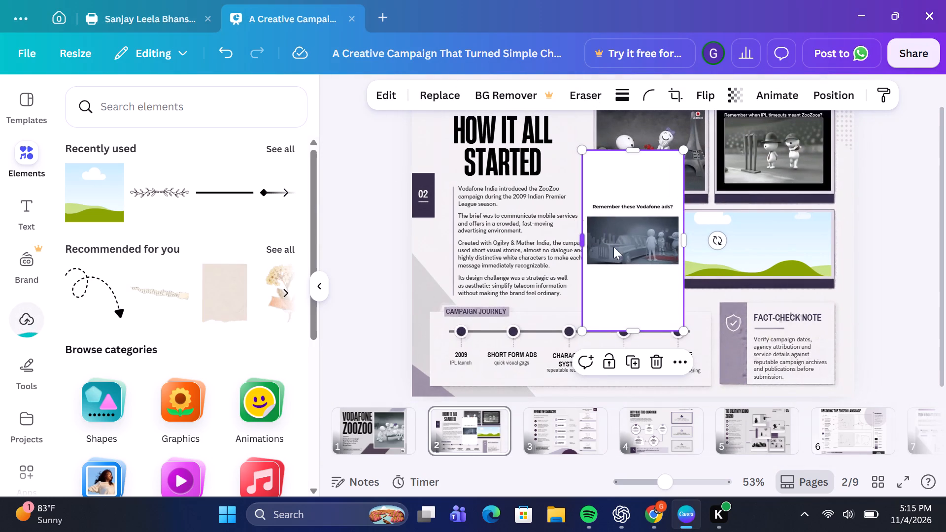
left_click_drag(632, 254, 689, 252)
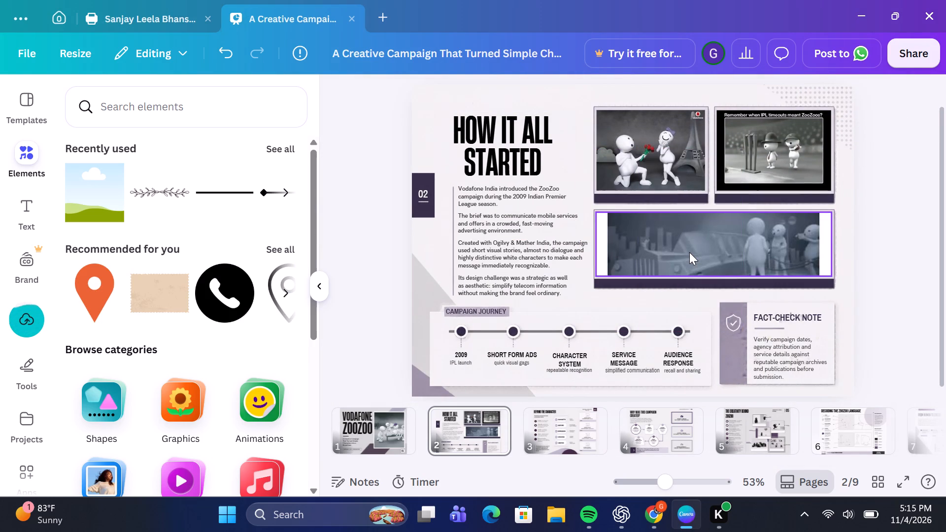
left_click(904, 275)
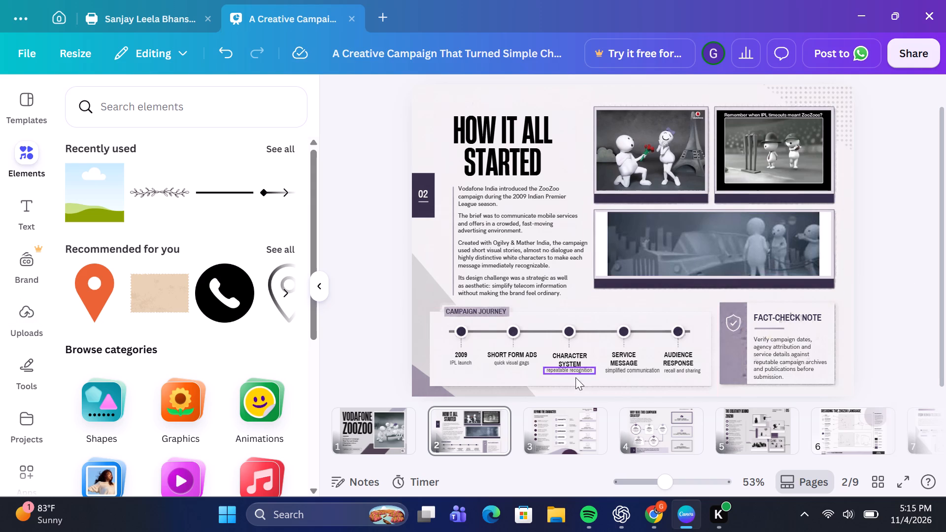
On page 3, delete the caption texts, image icon and CREDIT label from the third placeholder, the interaction photograph.
left_click(577, 440)
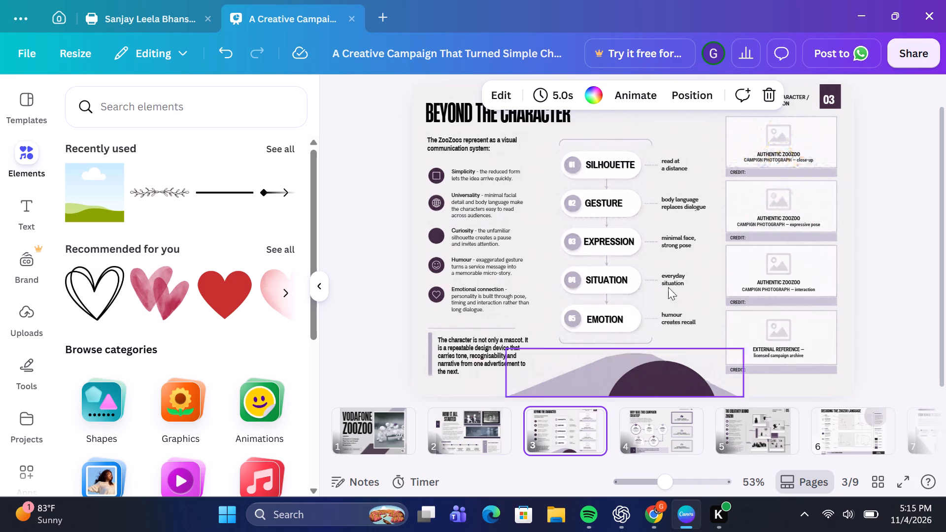
scroll(781, 290, "left", 1)
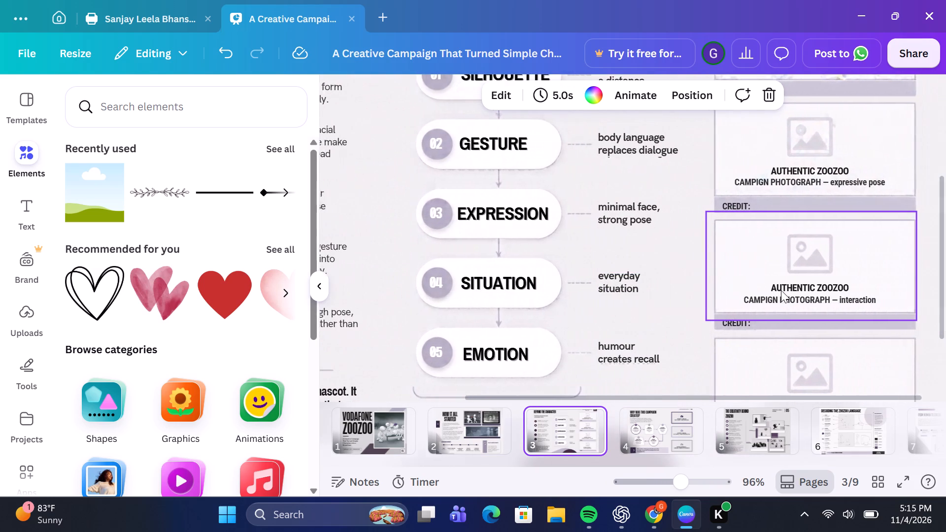
scroll(781, 290, "left", 1)
left_click(781, 290)
key("backslash")
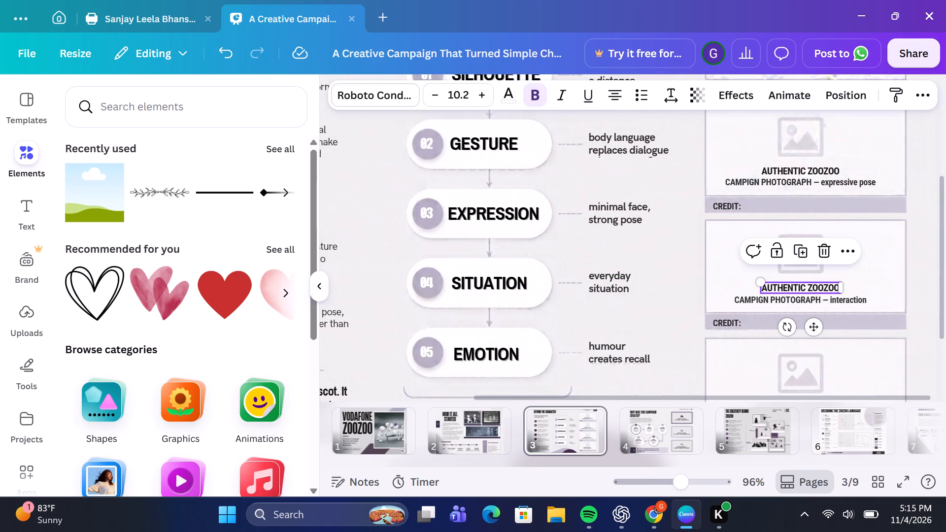
key("BackSpace")
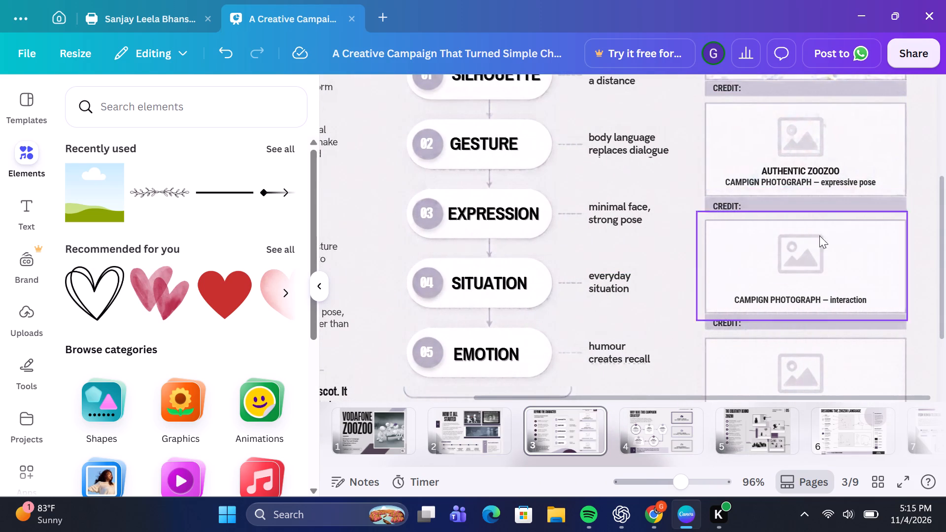
left_click(828, 302)
key("BackSpace")
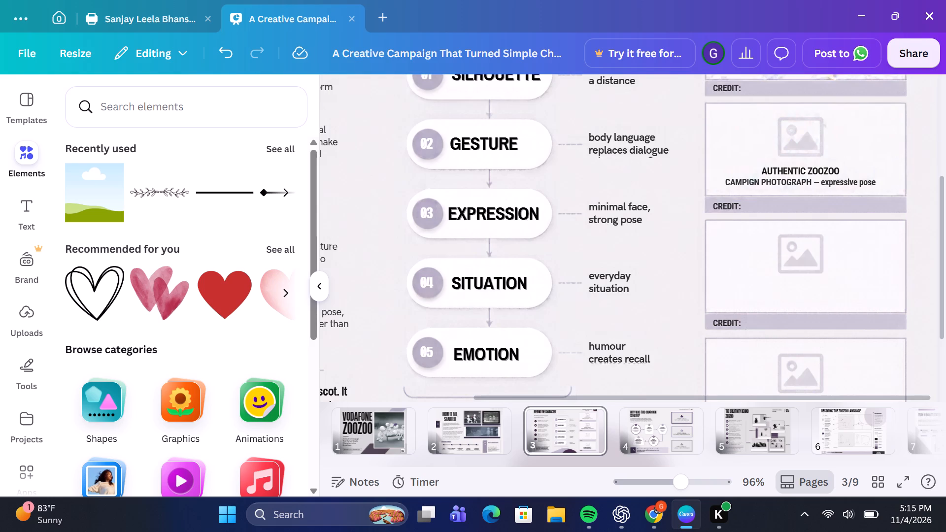
left_click(815, 241)
key("BackSpace")
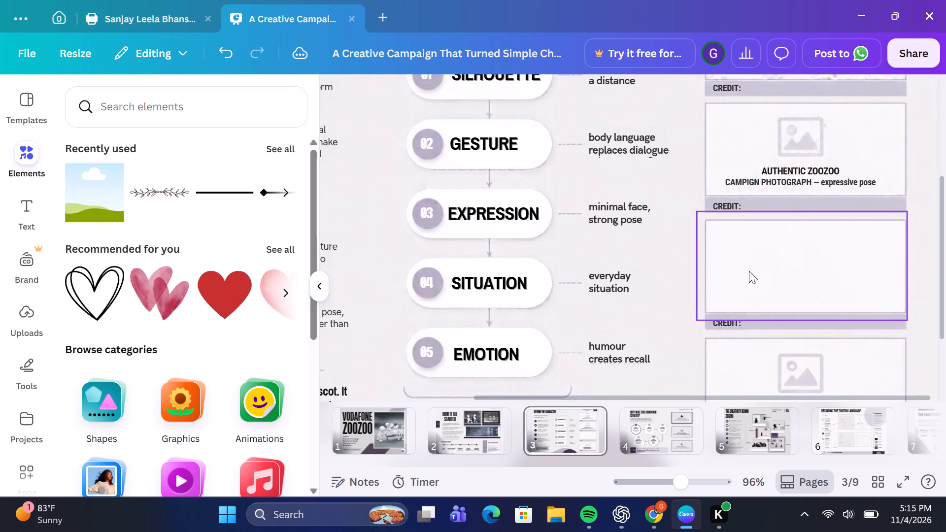
left_click(730, 323)
key("BackSpace")
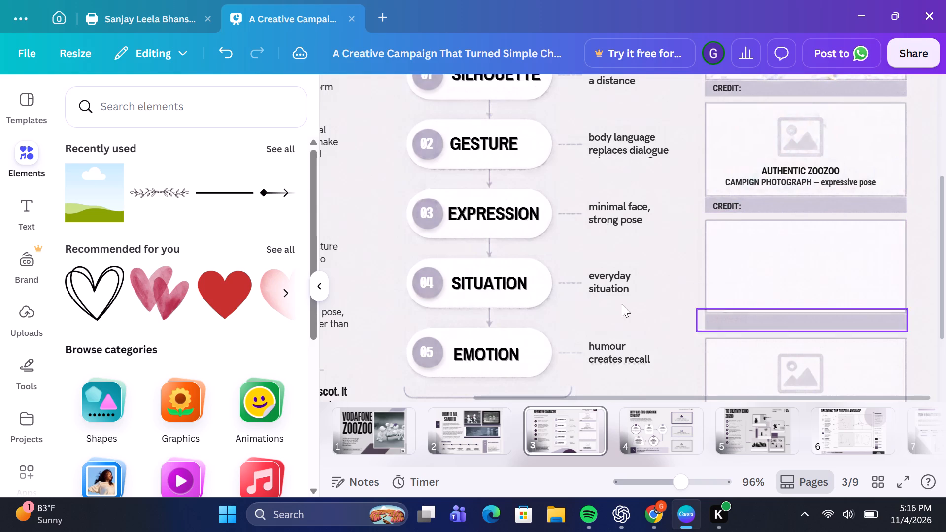
Add the recently used landscape photo frame and fit it over the emptied third placeholder, about 7.5 wide and 3.6 high.
left_click(114, 208)
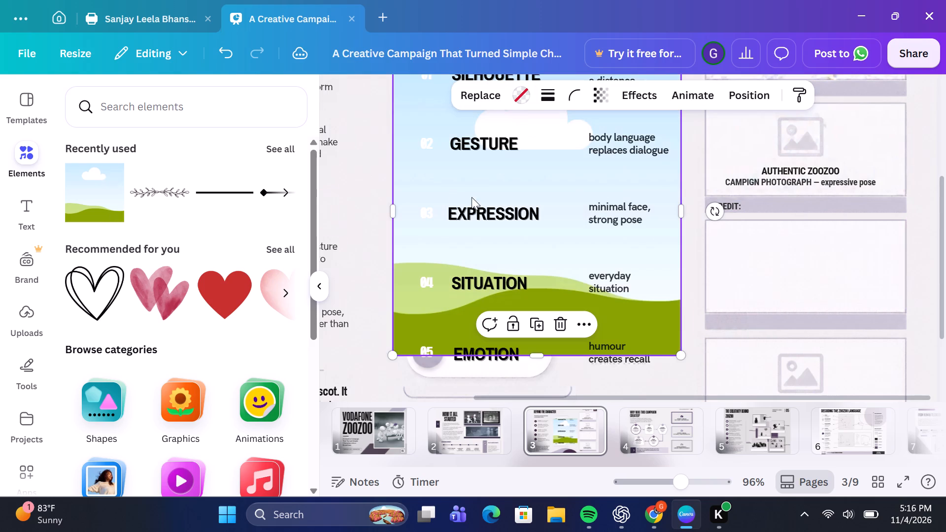
left_click_drag(559, 232, 826, 272)
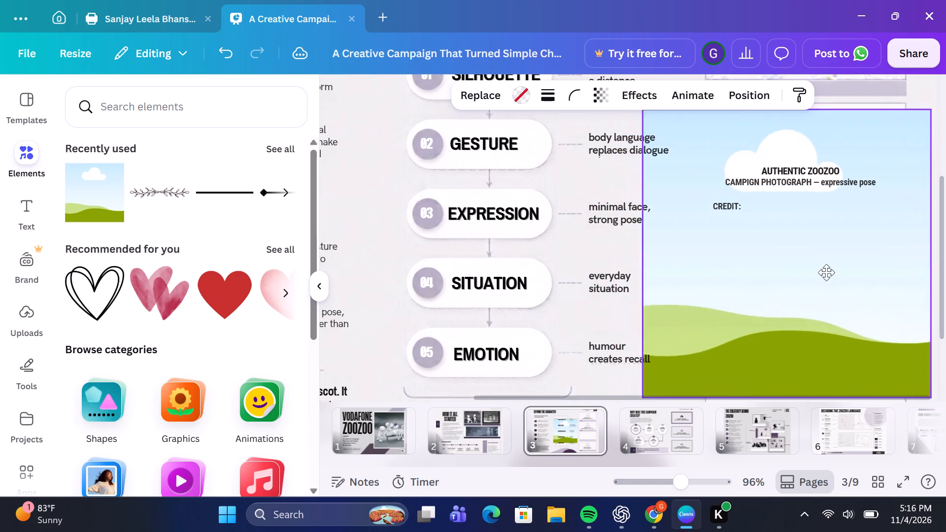
left_click_drag(826, 272, 741, 251)
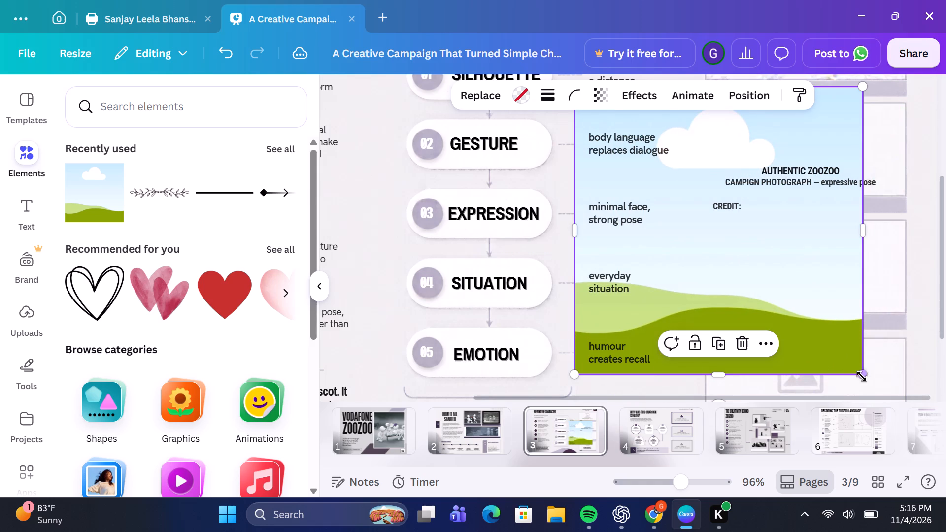
left_click_drag(864, 375, 749, 190)
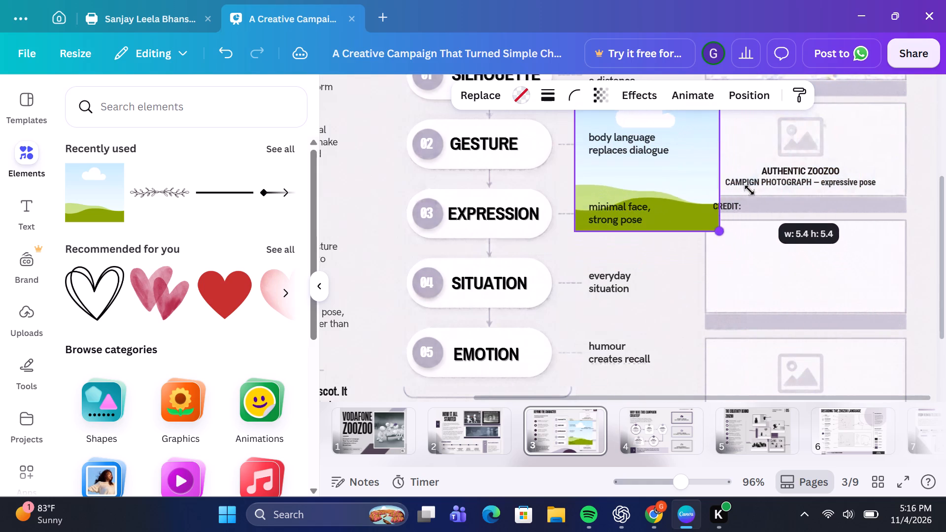
left_click_drag(749, 190, 735, 178)
left_click_drag(640, 207, 640, 177)
left_click_drag(664, 123, 765, 232)
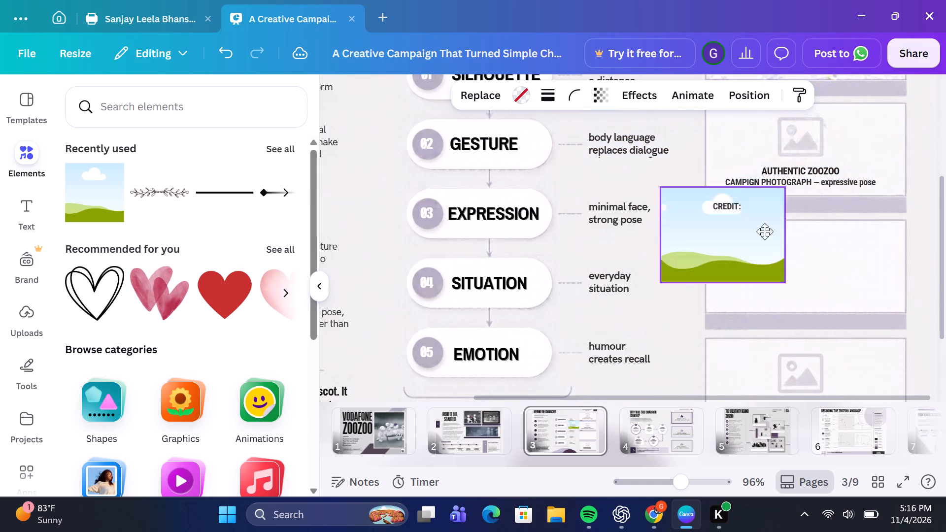
left_click_drag(765, 232, 792, 256)
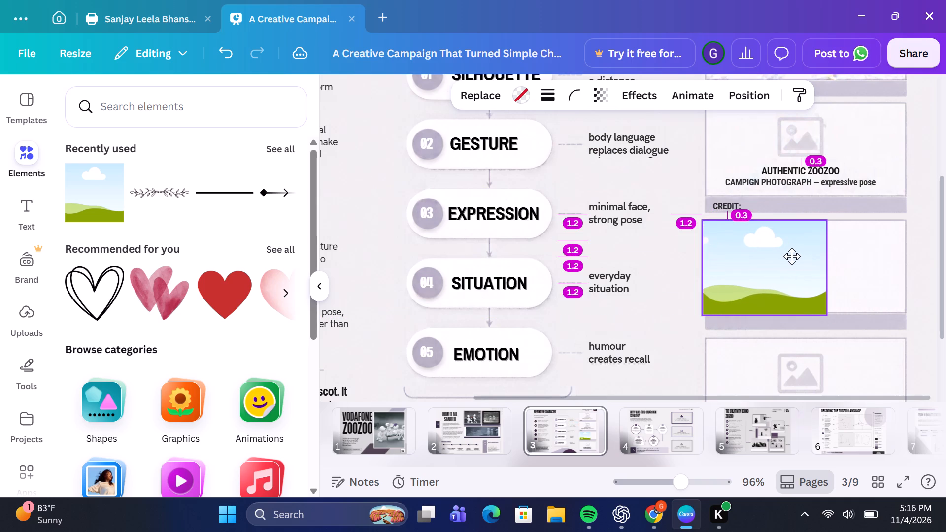
left_click_drag(792, 256, 795, 256)
left_click_drag(828, 262, 905, 266)
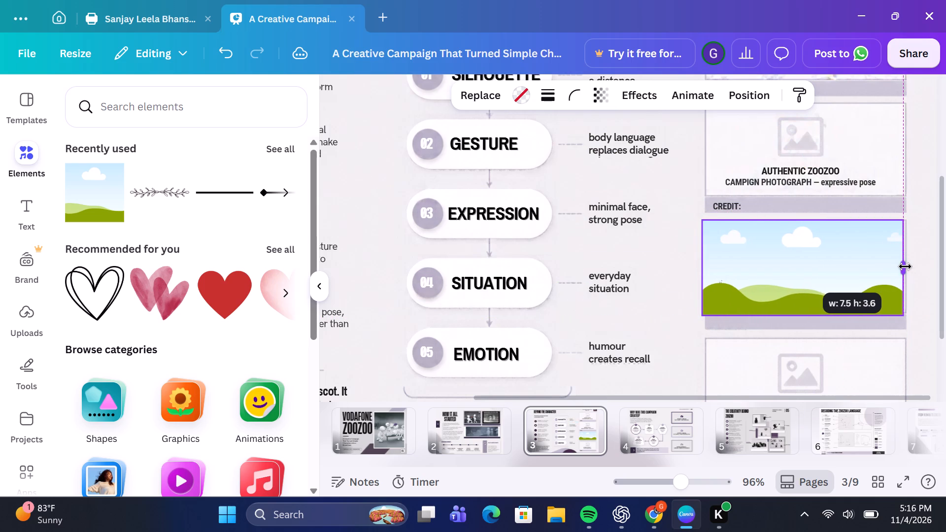
left_click_drag(905, 266, 908, 266)
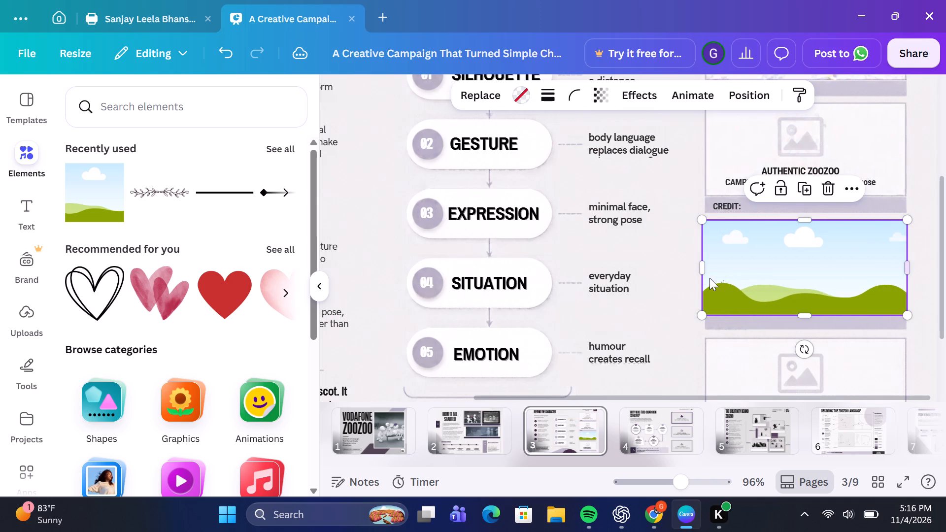
left_click_drag(703, 269, 707, 269)
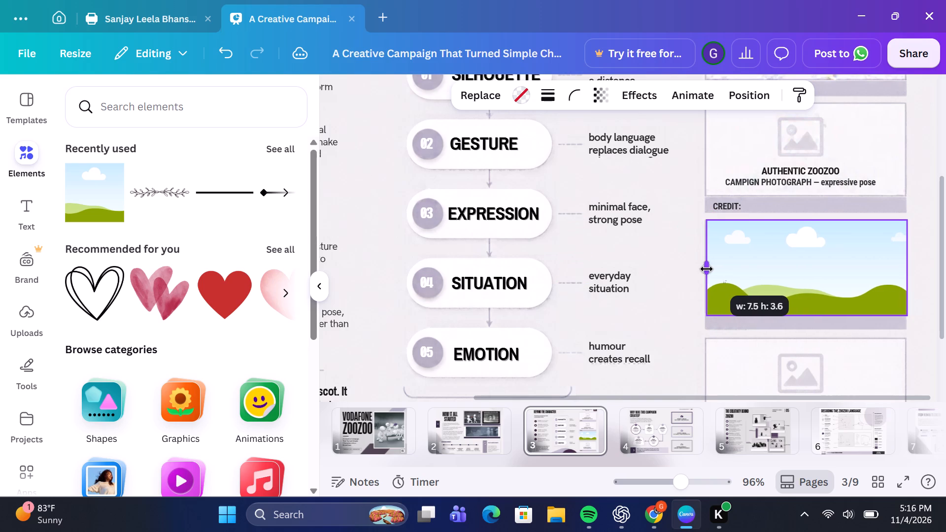
left_click_drag(707, 269, 707, 269)
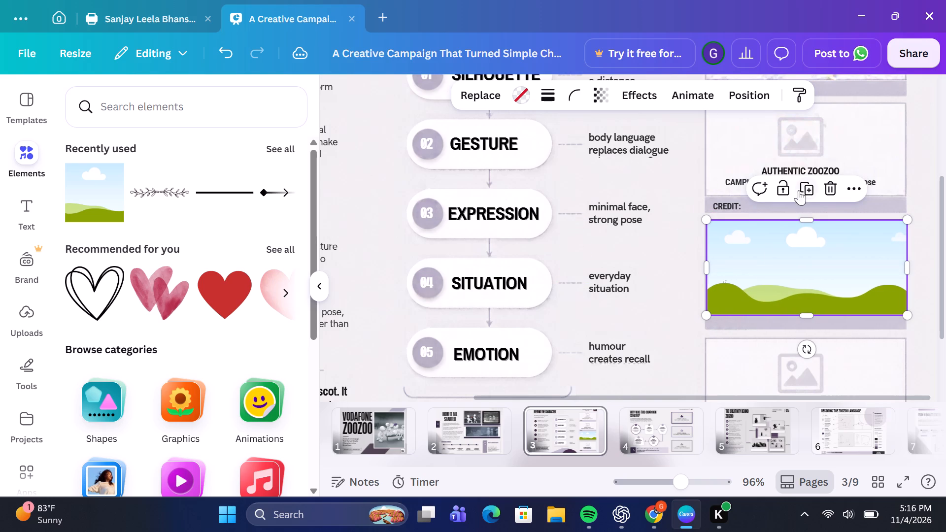
Duplicate the frame onto the expressive pose placeholder above and delete the CREDIT label beneath it.
left_click(808, 190)
left_click_drag(817, 289, 805, 154)
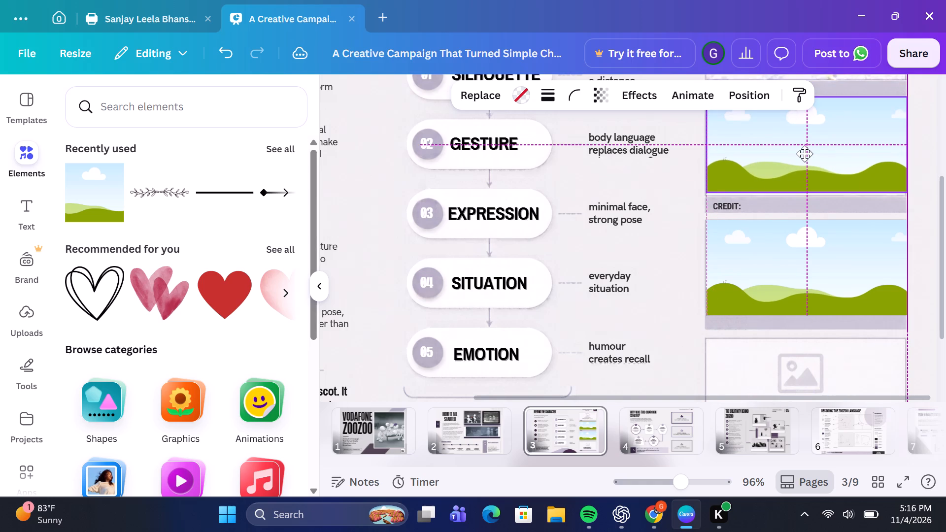
left_click_drag(805, 154, 806, 156)
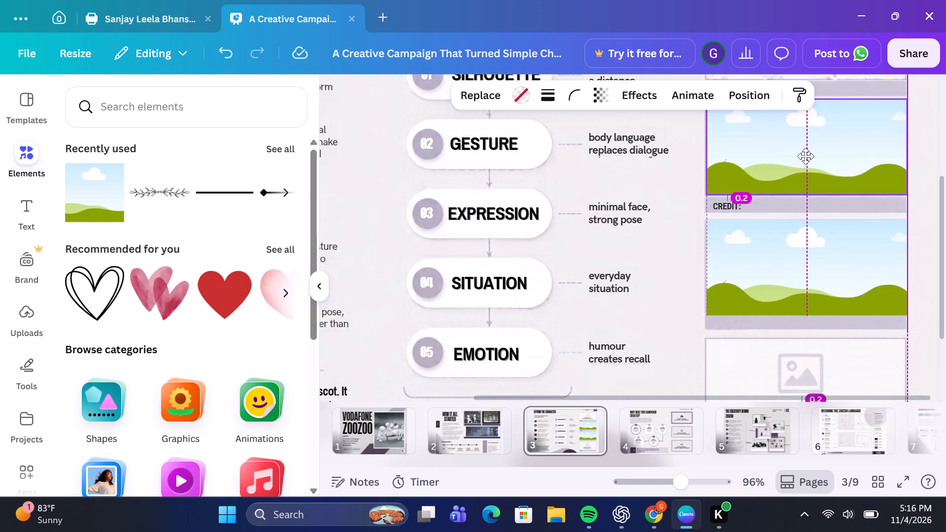
left_click_drag(806, 156, 806, 158)
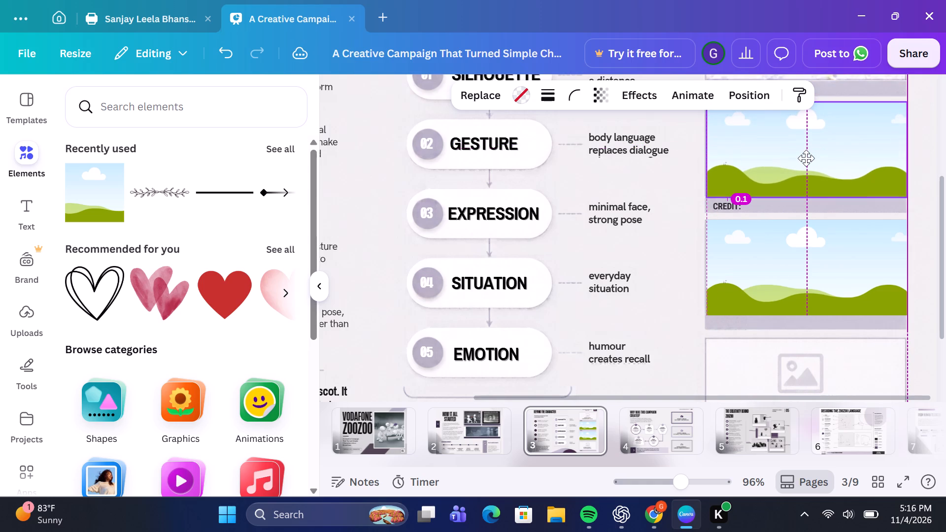
left_click_drag(806, 158, 806, 157)
left_click(806, 157)
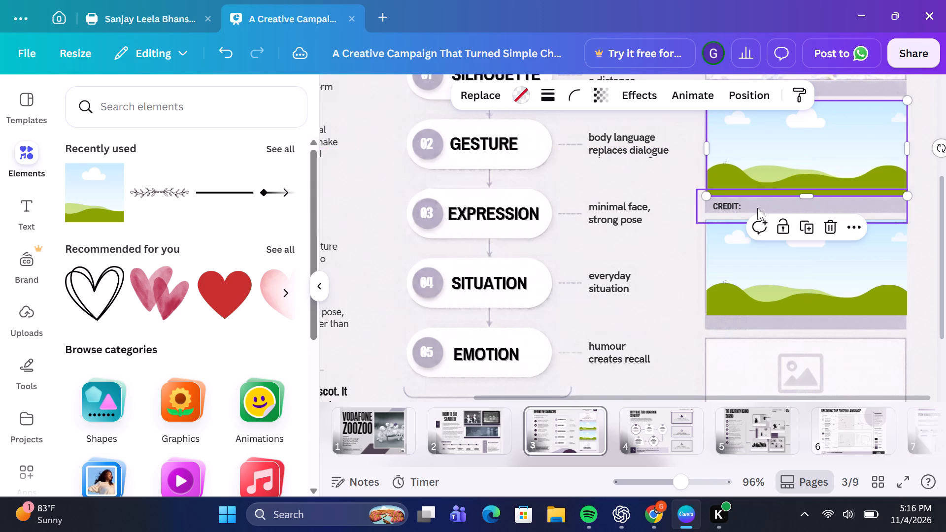
left_click(731, 206)
key("BackSpace")
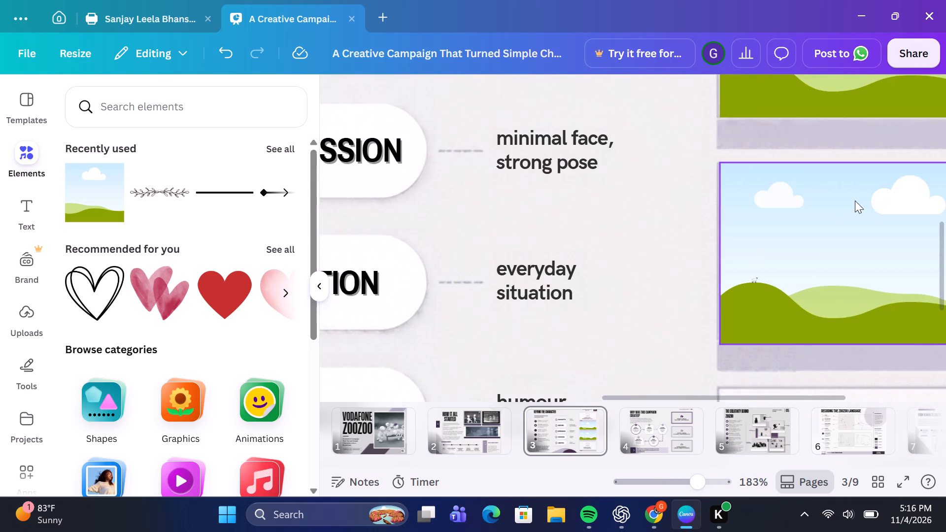
Duplicate the frame onto the topmost close-up placeholder, set it just above its lilac strip, and delete the CREDIT label there.
scroll(855, 201, "up", 2)
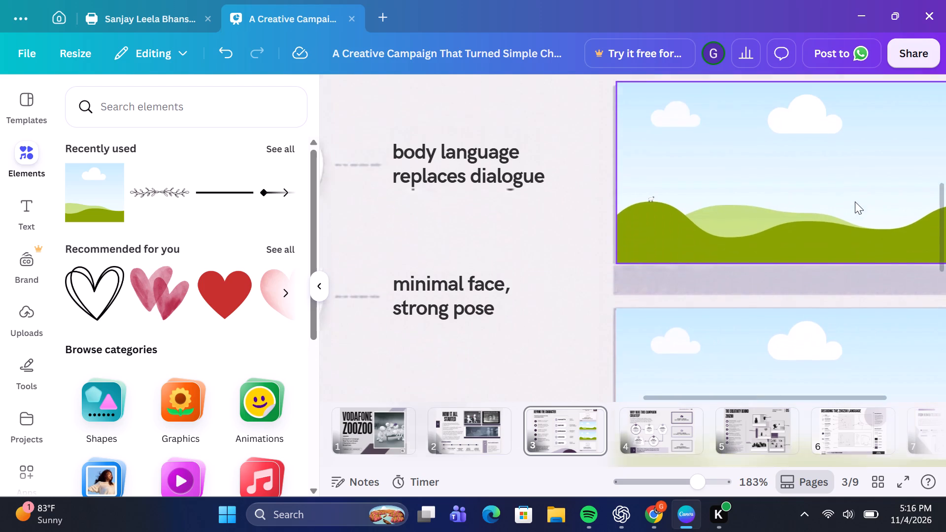
scroll(855, 201, "up", 1)
left_click(828, 210)
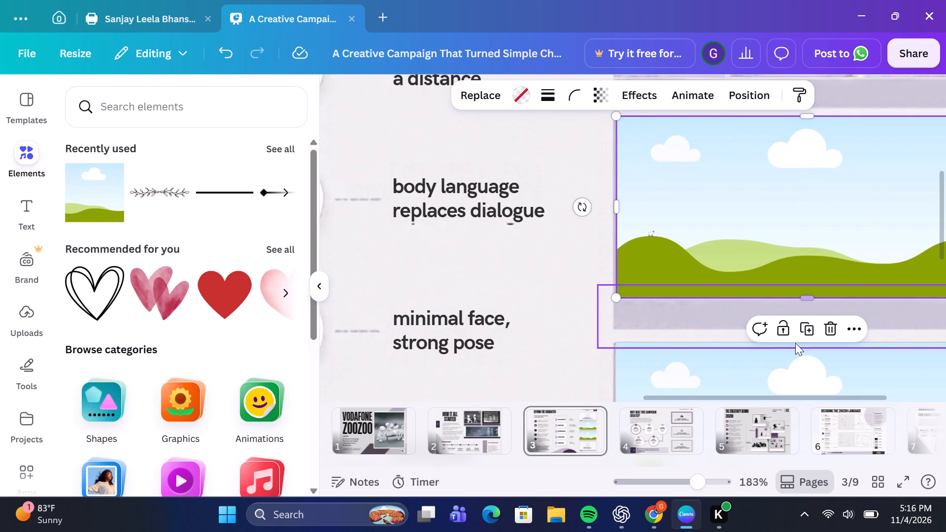
left_click(804, 332)
scroll(782, 250, "up", 1)
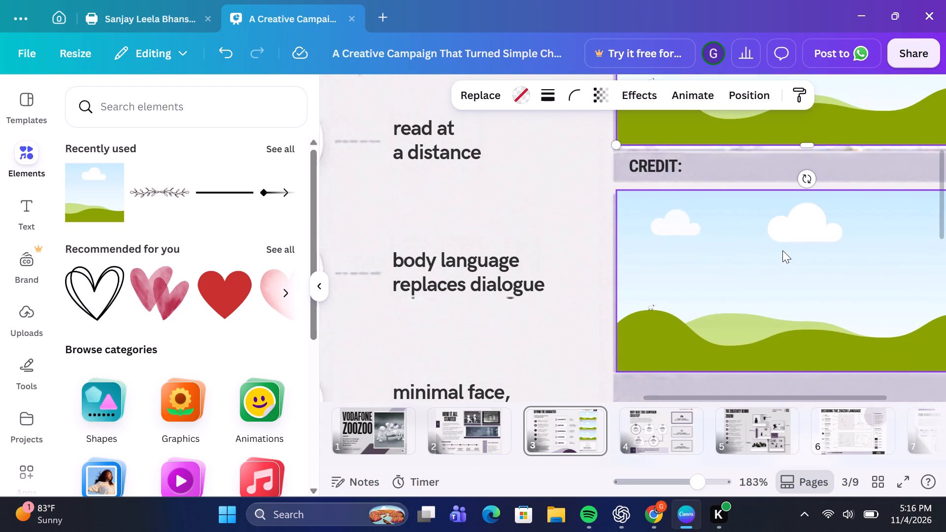
scroll(782, 250, "up", 1)
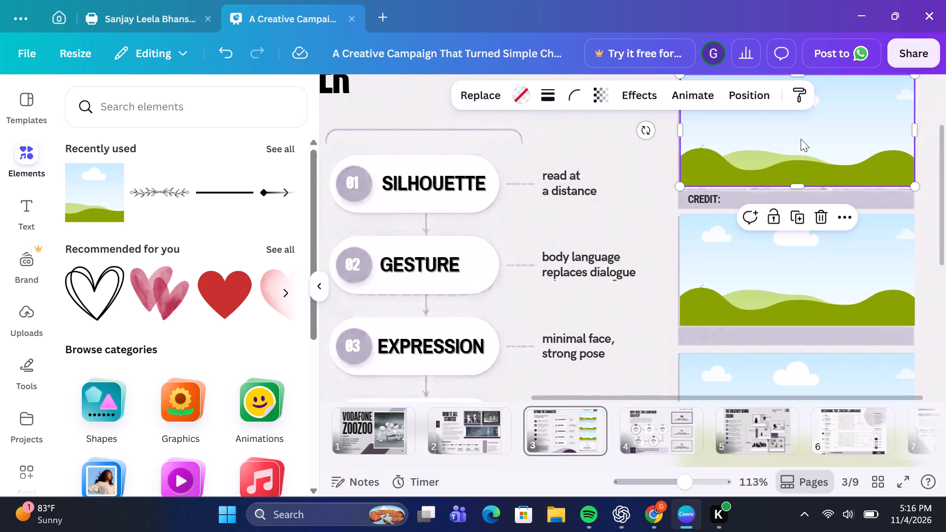
left_click_drag(801, 139, 800, 143)
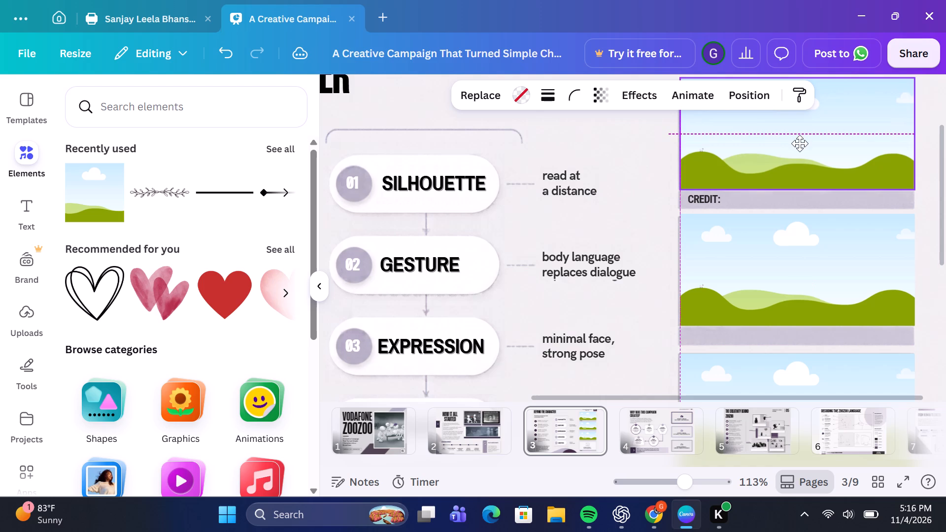
left_click_drag(800, 143, 800, 144)
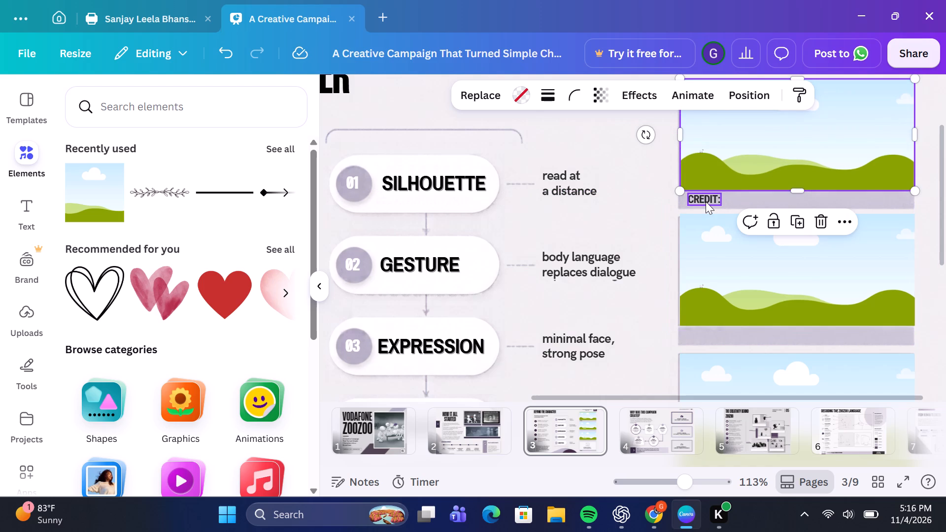
left_click(706, 201)
key("BackSpace")
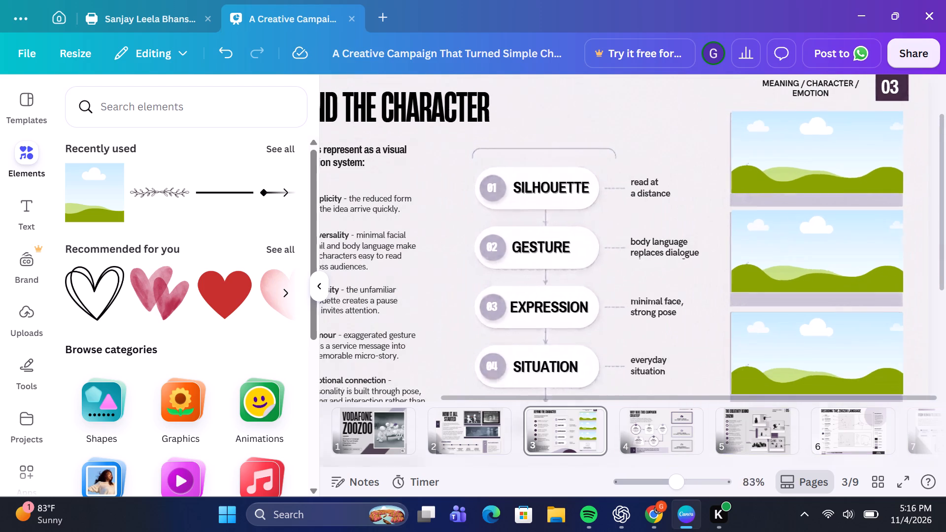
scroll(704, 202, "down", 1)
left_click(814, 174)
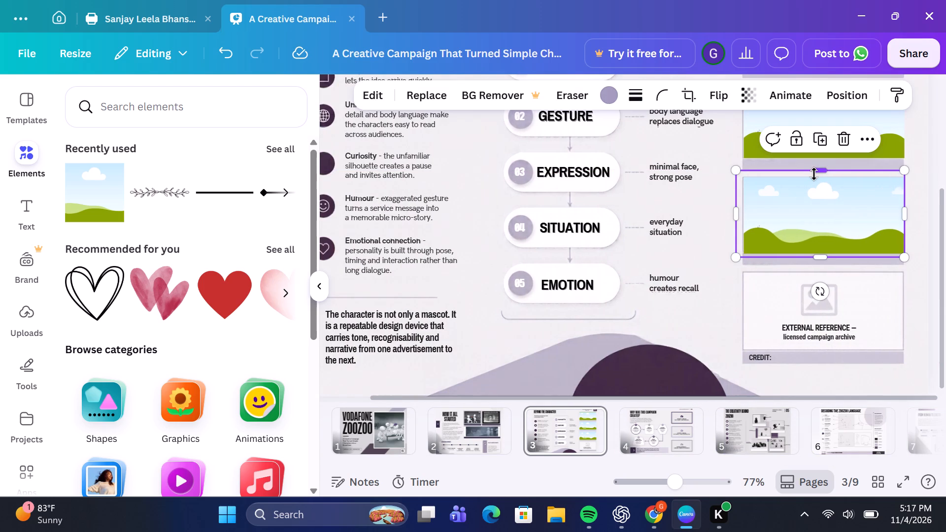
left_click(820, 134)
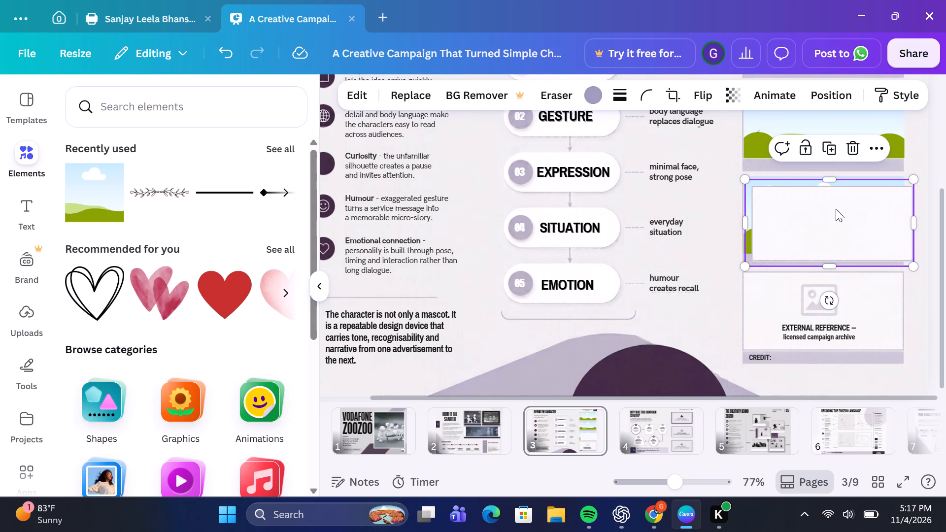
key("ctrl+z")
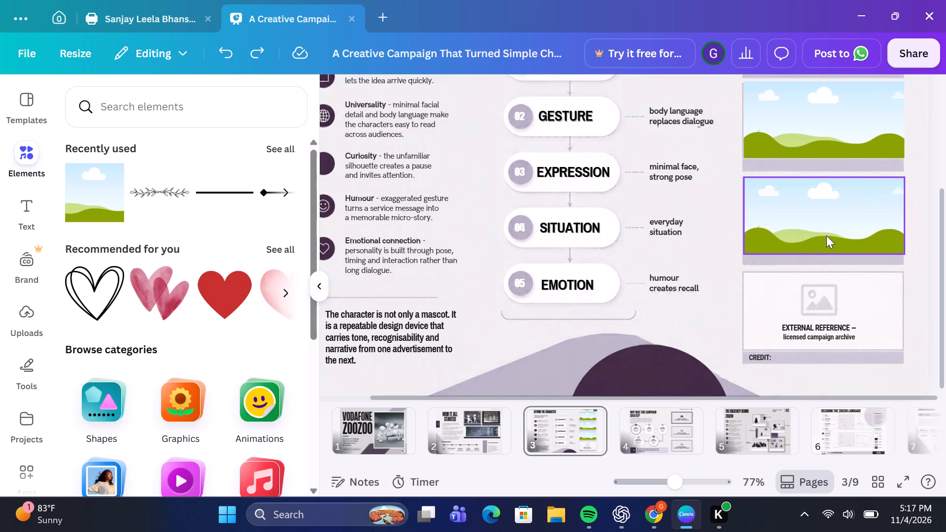
Duplicate the third photo frame and place the copy over the External Reference placeholder, aligned with the frames above.
left_click(826, 235)
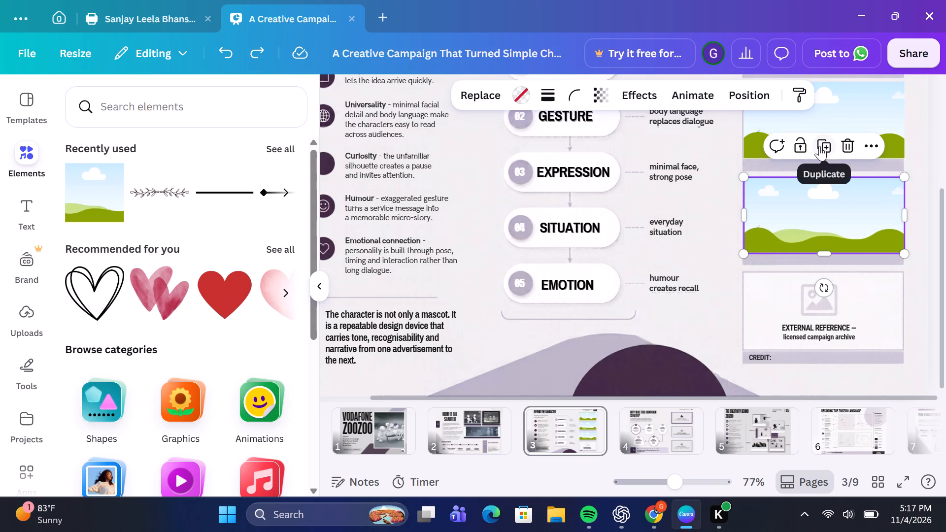
left_click(819, 146)
left_click_drag(843, 230, 841, 320)
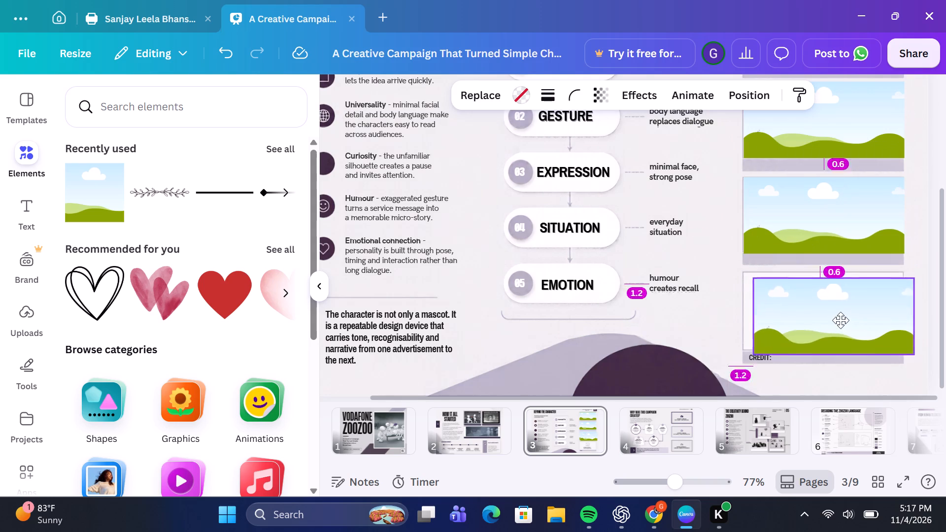
left_click_drag(841, 320, 836, 314)
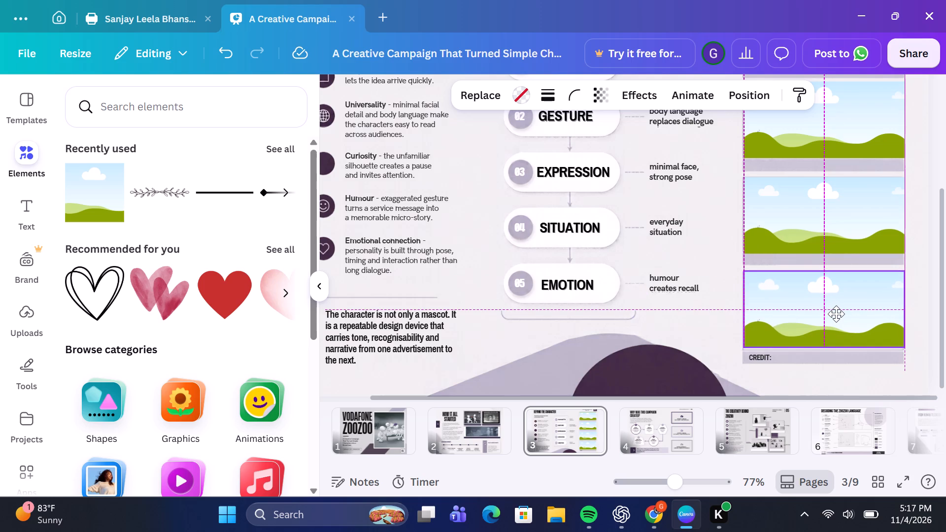
Position the bottom photo frame on page 3 in line with the frames above, just above its lilac CREDIT strip.
left_click_drag(836, 314, 837, 315)
left_click_drag(837, 315, 828, 320)
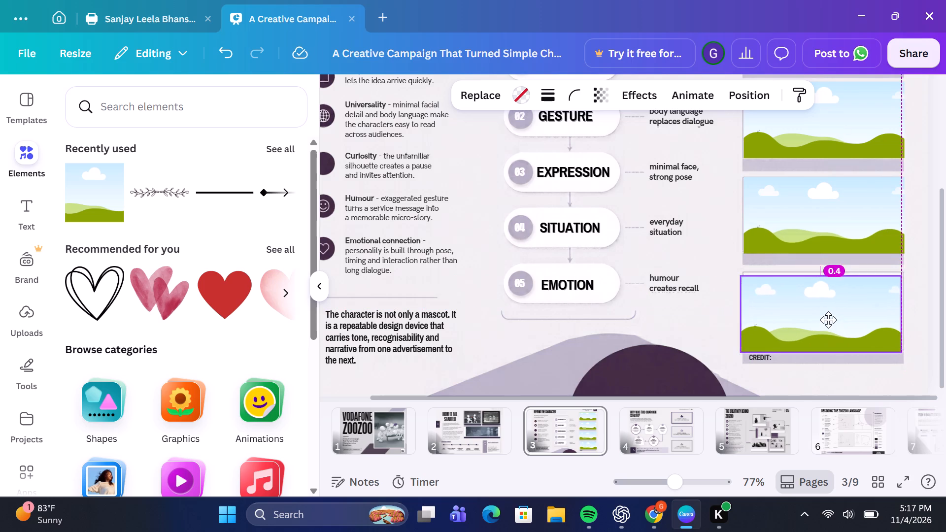
left_click_drag(828, 320, 832, 317)
left_click(832, 317)
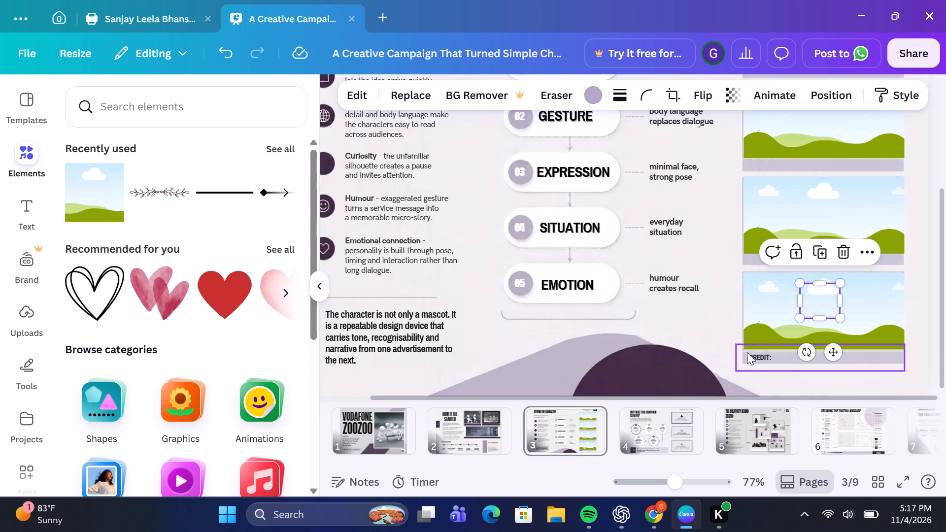
Delete the small leftover placeholder graphic over the bottom photo frame and the CREDIT label on the lilac strip beneath it.
key("BackSpace")
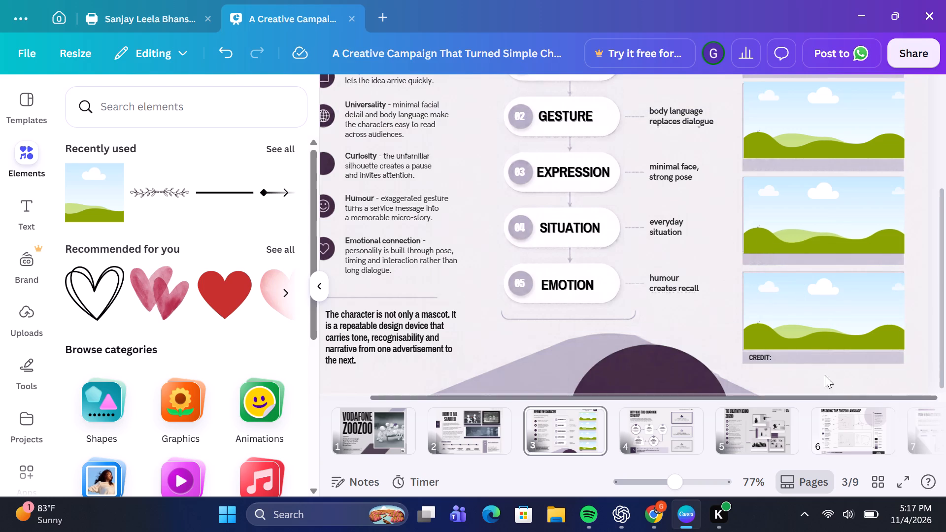
left_click(758, 355)
key("BackSpace")
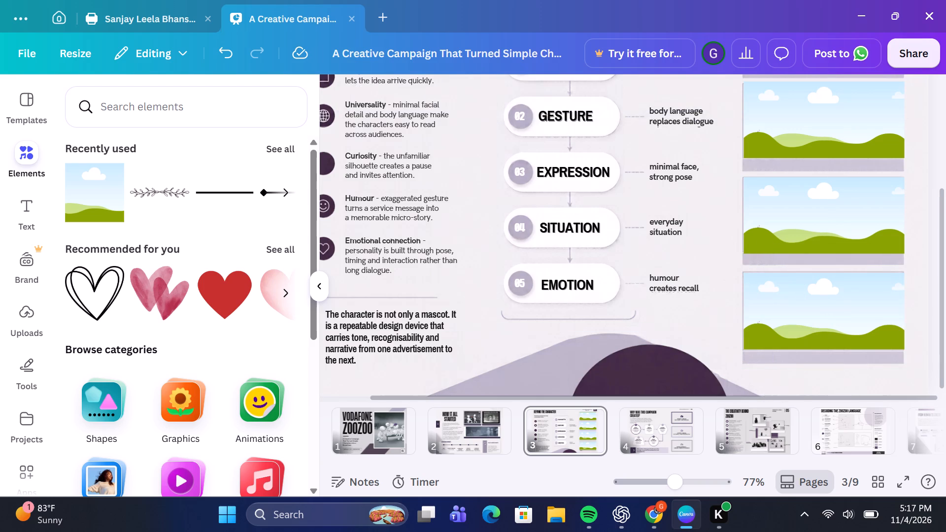
Copy Rediff's picture of three masked ZooZoos on podiums from Chrome's image results and fill page 3's bottom frame in Canva with it.
left_click(664, 515)
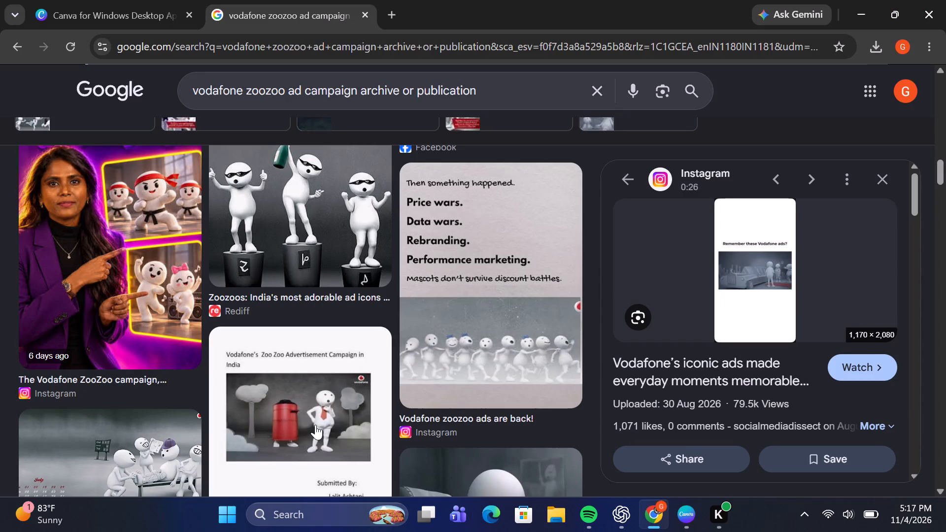
scroll(337, 399, "up", 1)
scroll(263, 149, "up", 1)
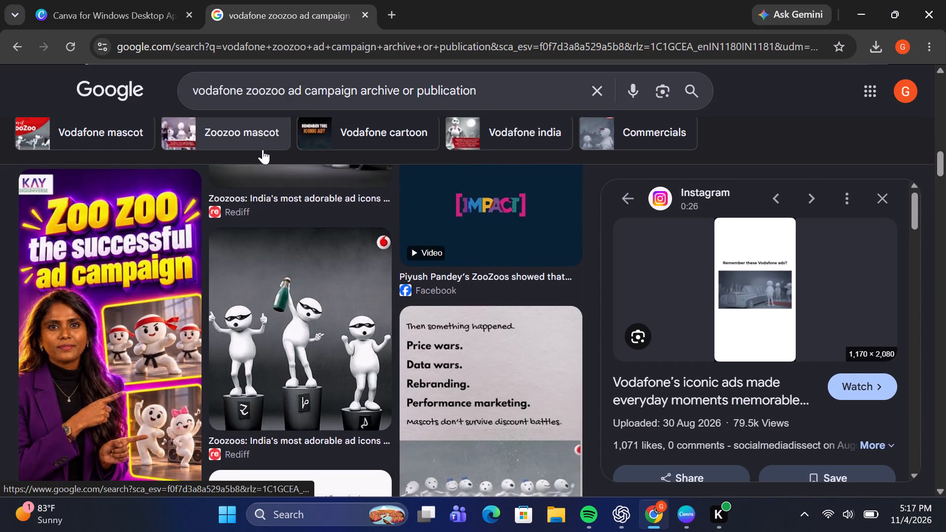
scroll(263, 149, "up", 1)
left_click(314, 292)
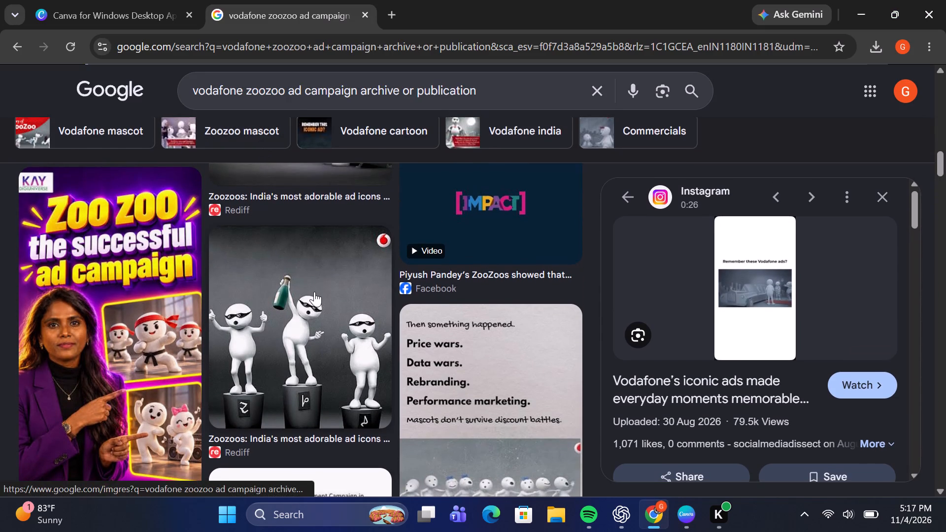
right_click(756, 267)
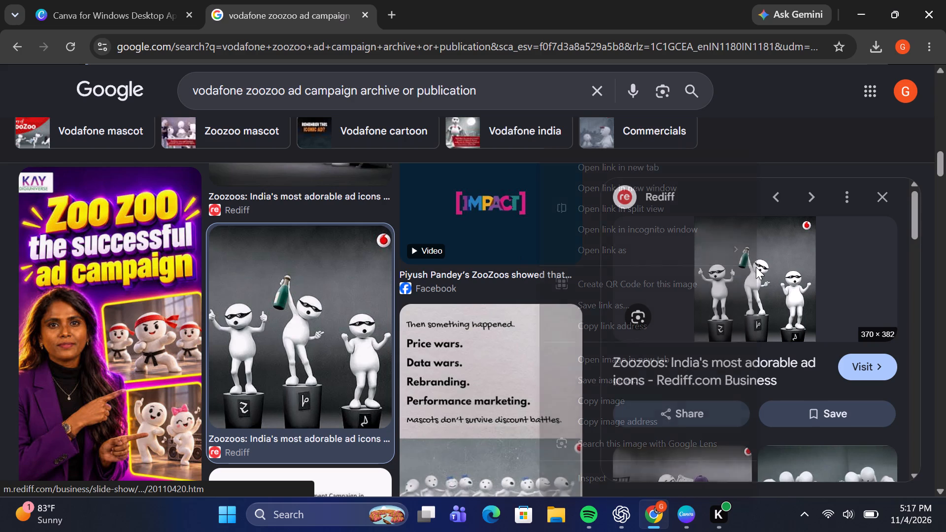
left_click(674, 404)
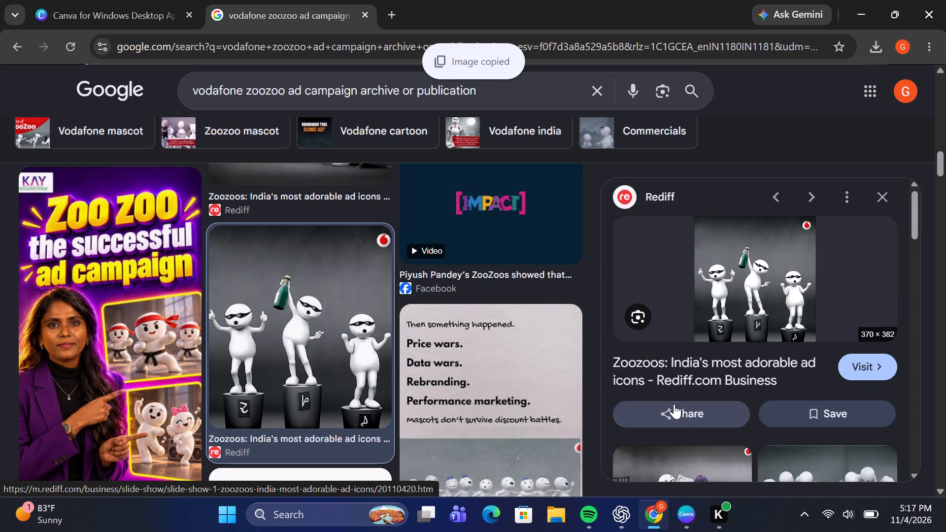
left_click(685, 513)
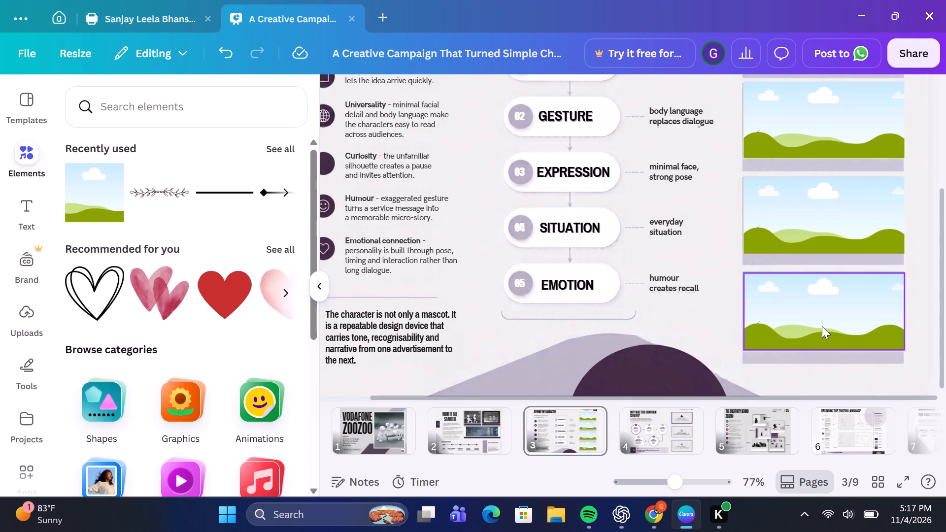
key("ctrl+v")
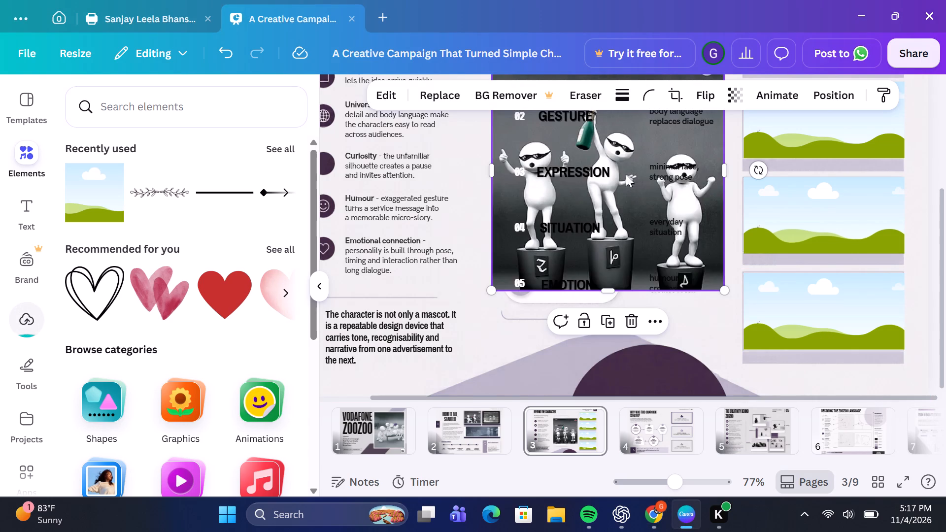
left_click_drag(626, 190, 822, 284)
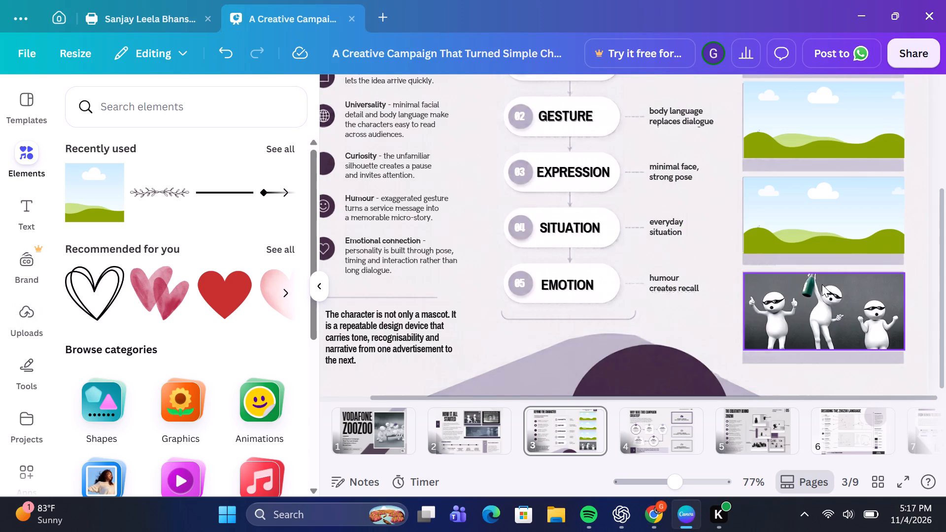
Find another ZooZoo picture in Chrome's Google image results for an empty photo frame on page 3.
left_click(652, 511)
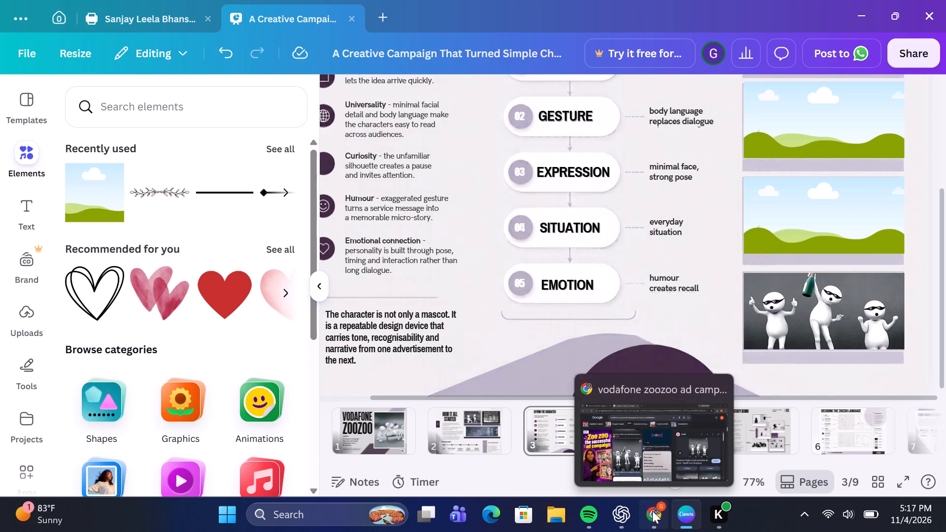
scroll(385, 381, "down", 3)
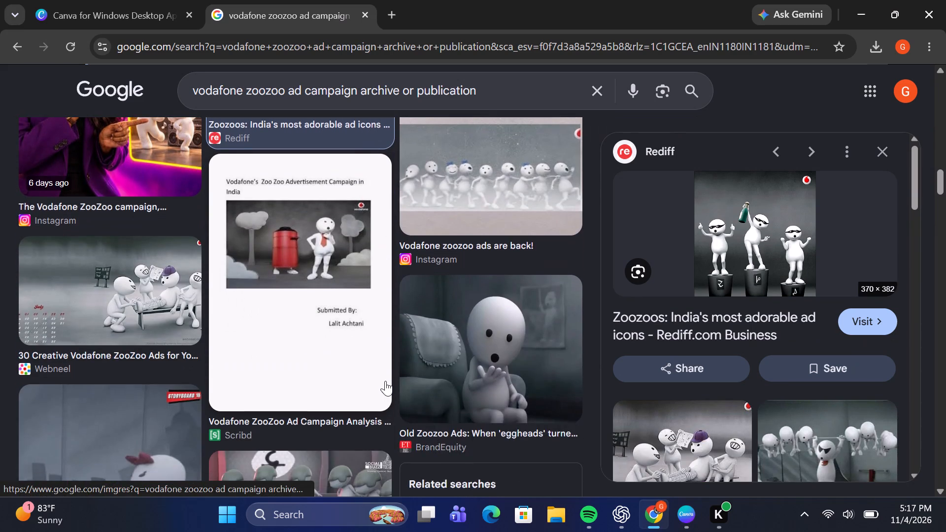
Copy the Rediff image of the caped ZooZoo with a light beam from Chrome's results and place it in Canva's third photo frame.
scroll(385, 381, "down", 1)
scroll(137, 264, "down", 1)
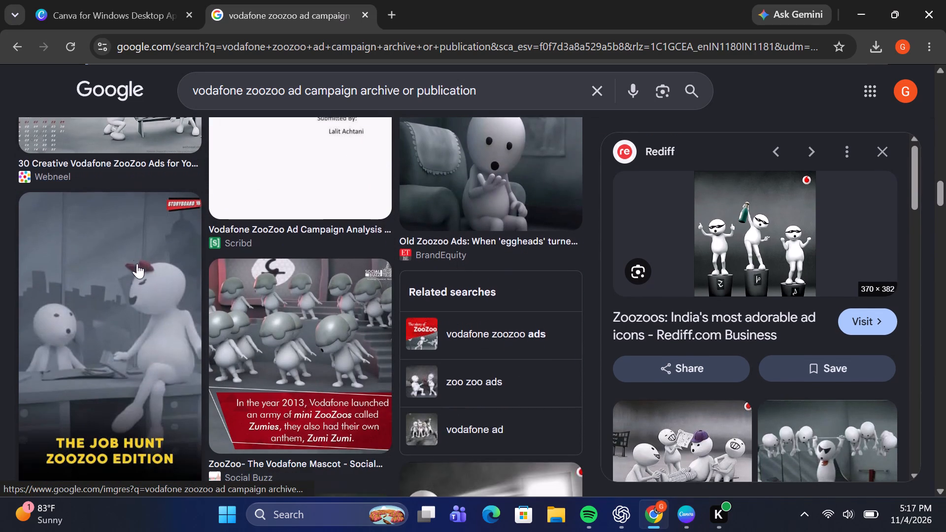
scroll(137, 264, "down", 4)
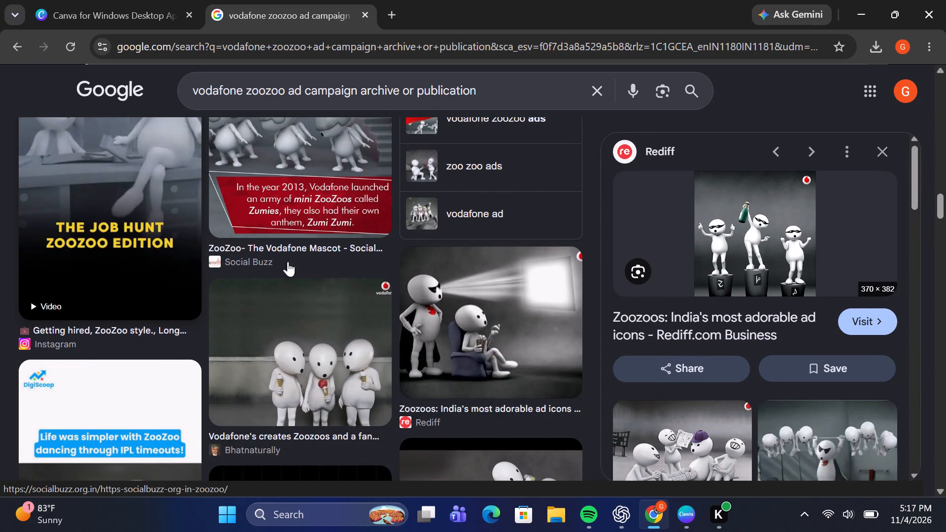
left_click(446, 311)
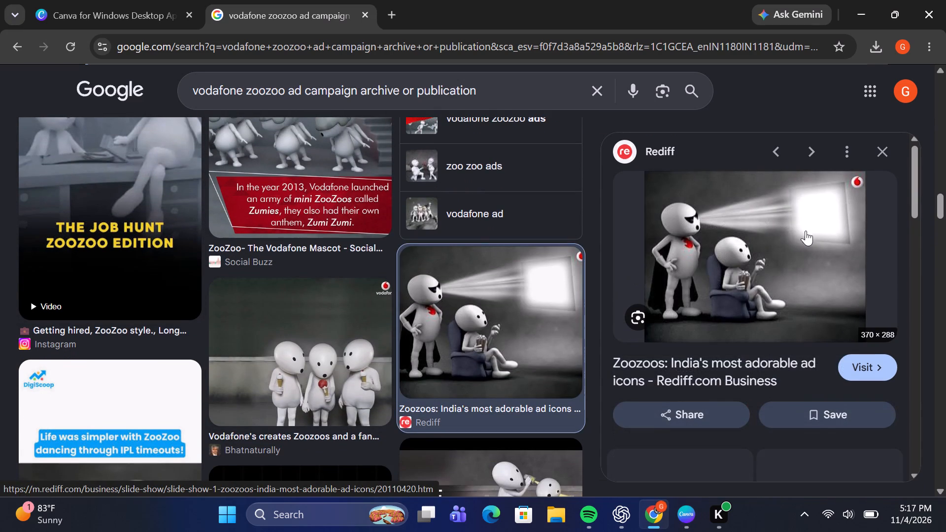
right_click(813, 230)
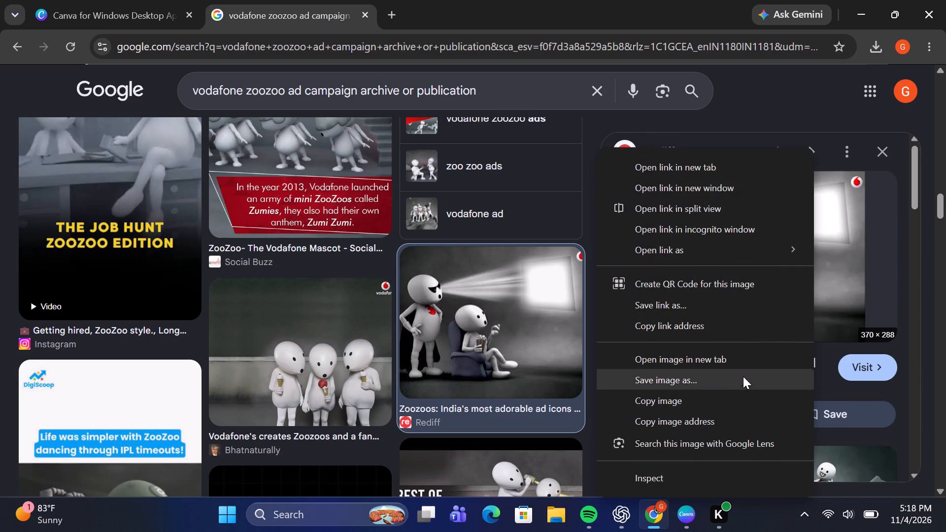
left_click(741, 404)
left_click(688, 521)
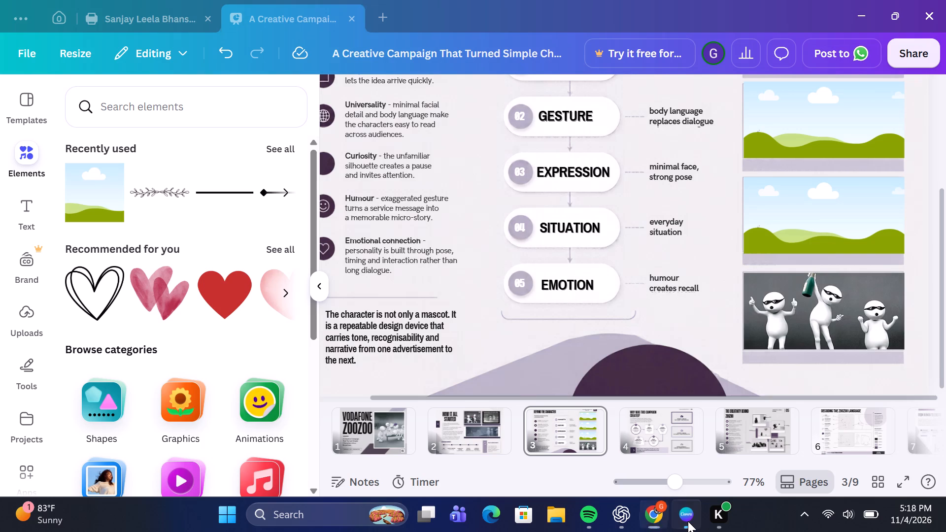
key("ctrl+v")
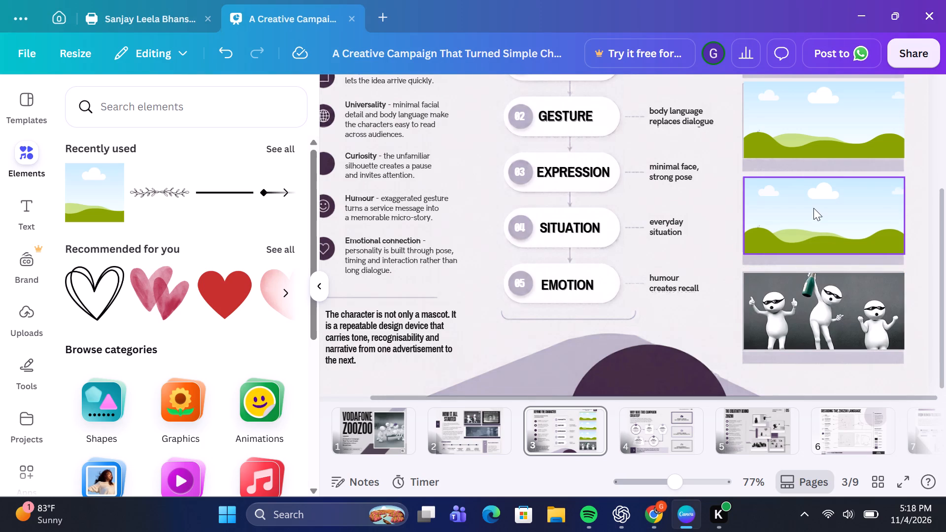
left_click_drag(699, 196, 812, 200)
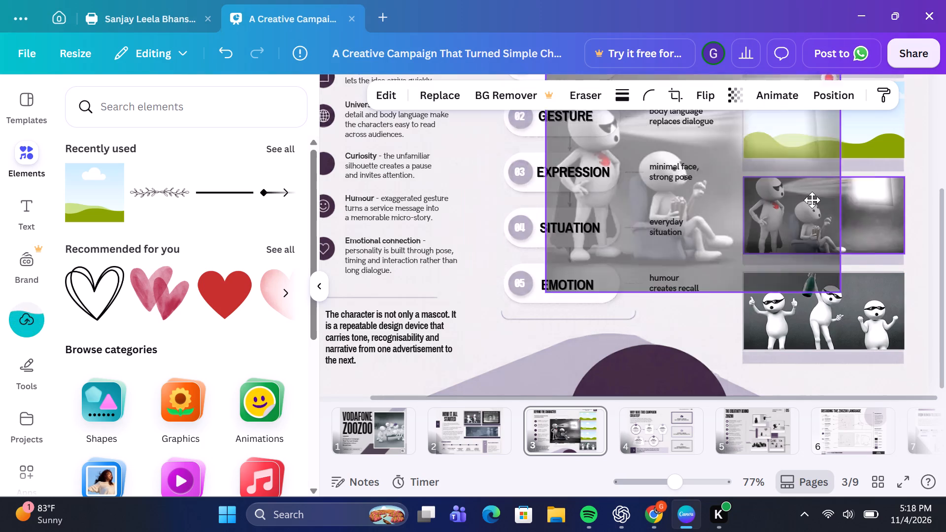
left_click_drag(812, 200, 834, 201)
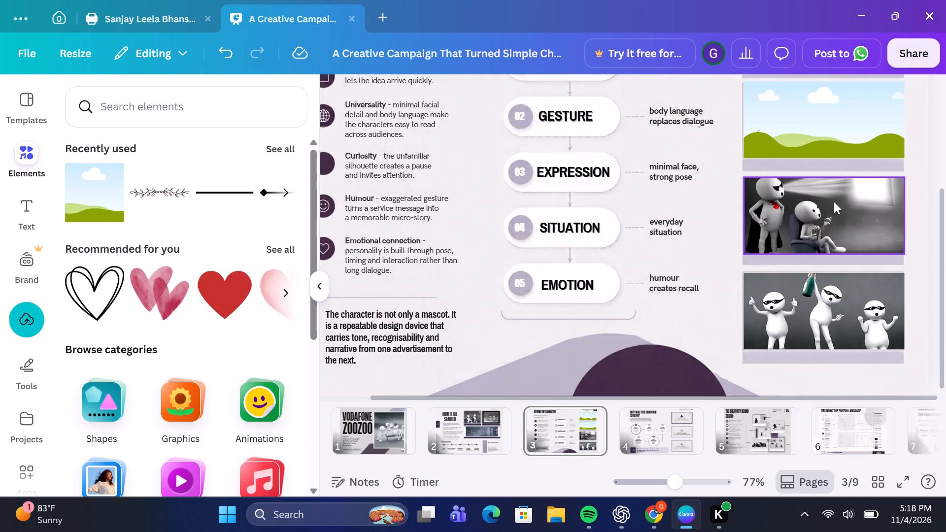
Copy the Point of View image of ZooZoos in a row from Chrome's results and place it in Canva's second photo frame.
left_click(655, 512)
scroll(453, 387, "down", 3)
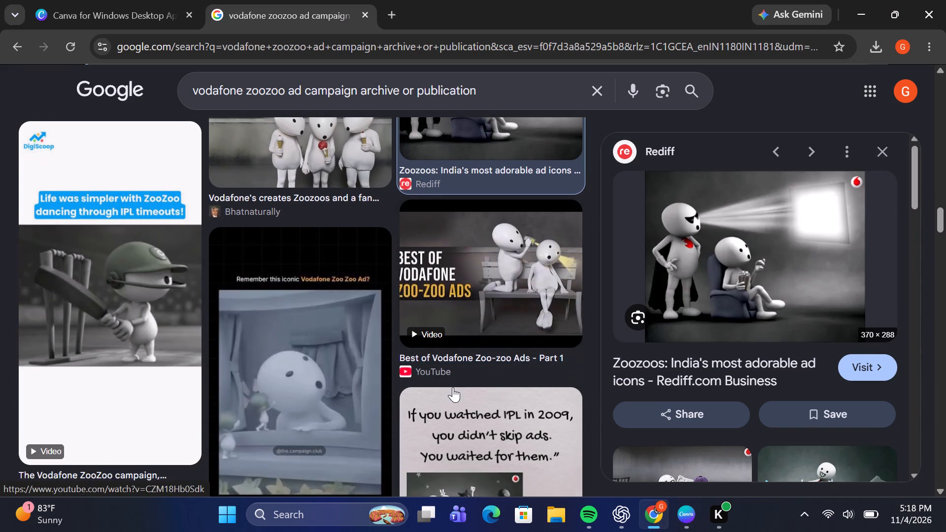
scroll(453, 387, "down", 4)
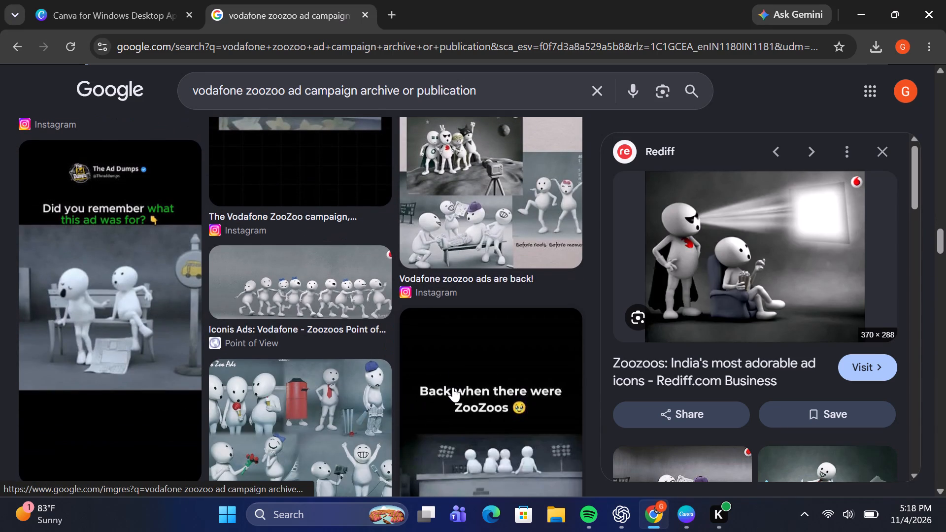
left_click(277, 259)
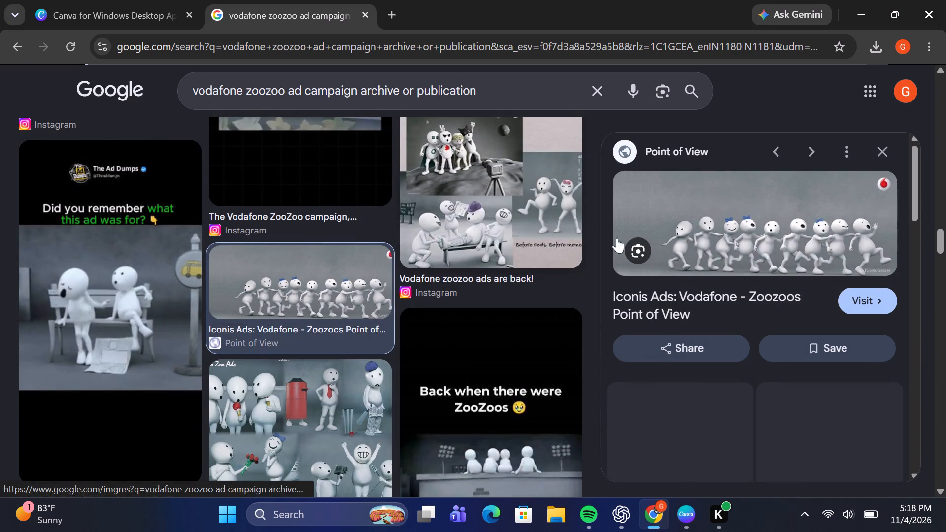
right_click(746, 230)
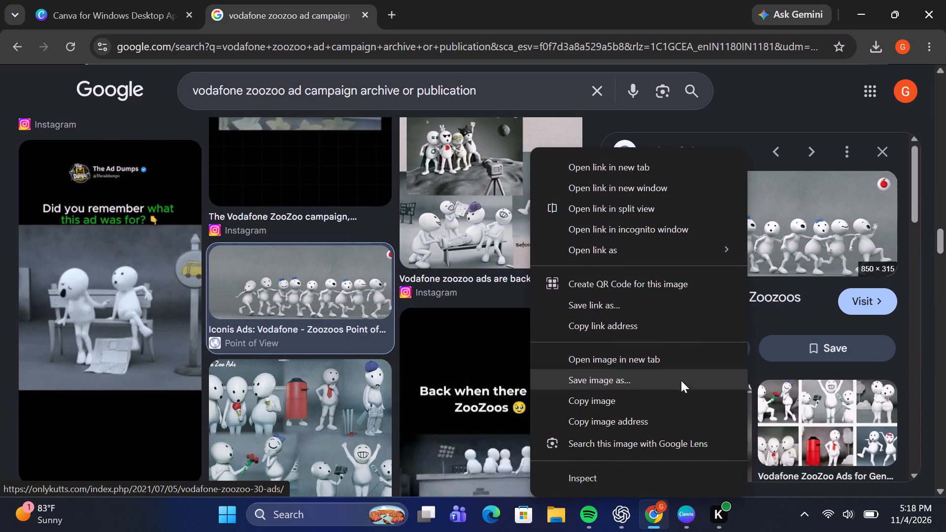
left_click(679, 402)
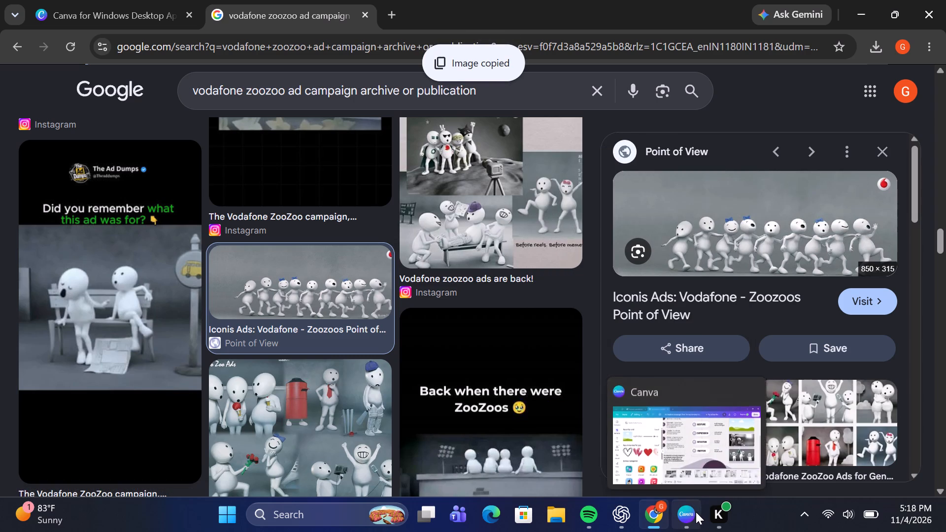
left_click(696, 512)
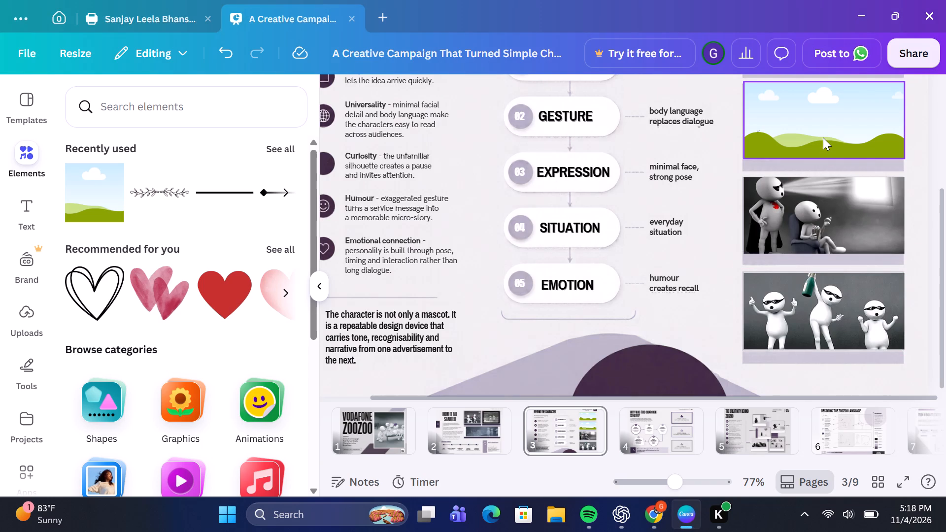
key("ctrl+v")
left_click_drag(753, 144, 835, 107)
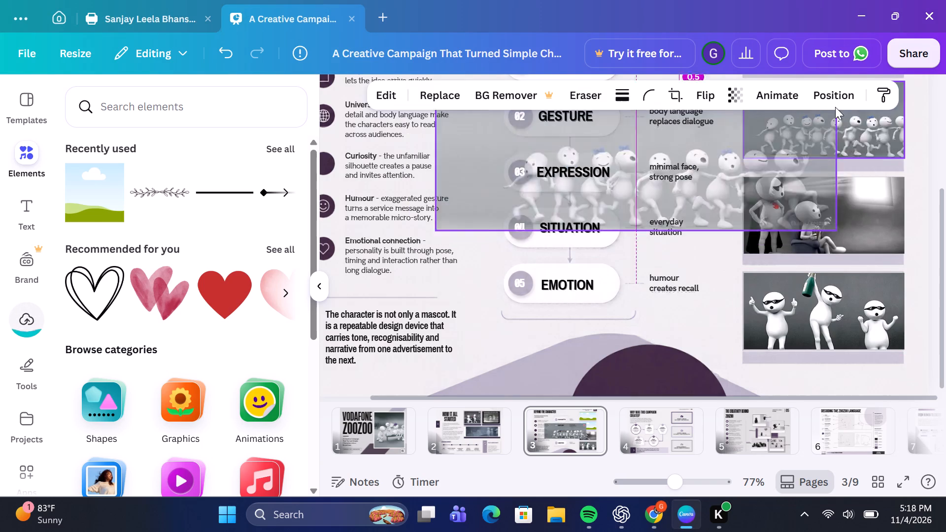
left_click_drag(835, 107, 835, 108)
Find the YouTube image of three ZooZoos holding ice creams in Chrome's image results and copy it for page 3's top frame.
scroll(835, 108, "up", 1)
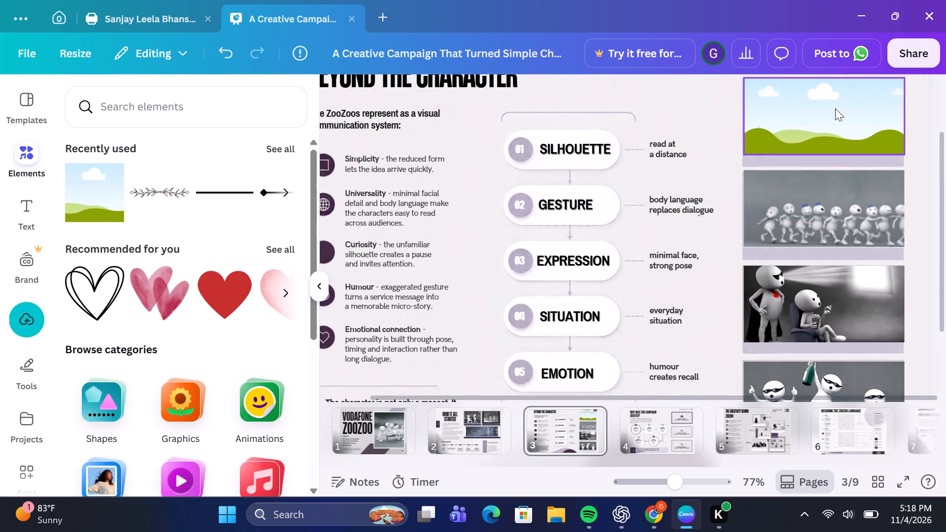
left_click(835, 108)
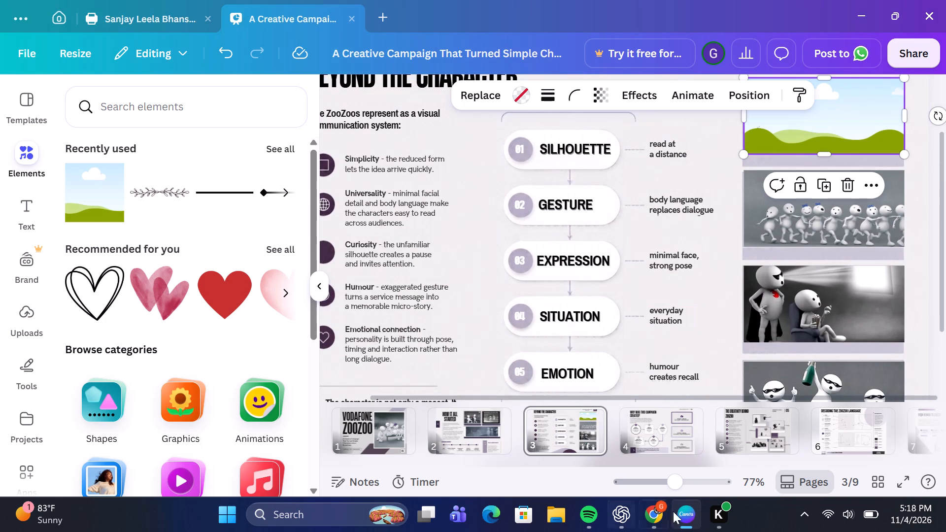
left_click(650, 514)
scroll(353, 425, "down", 2)
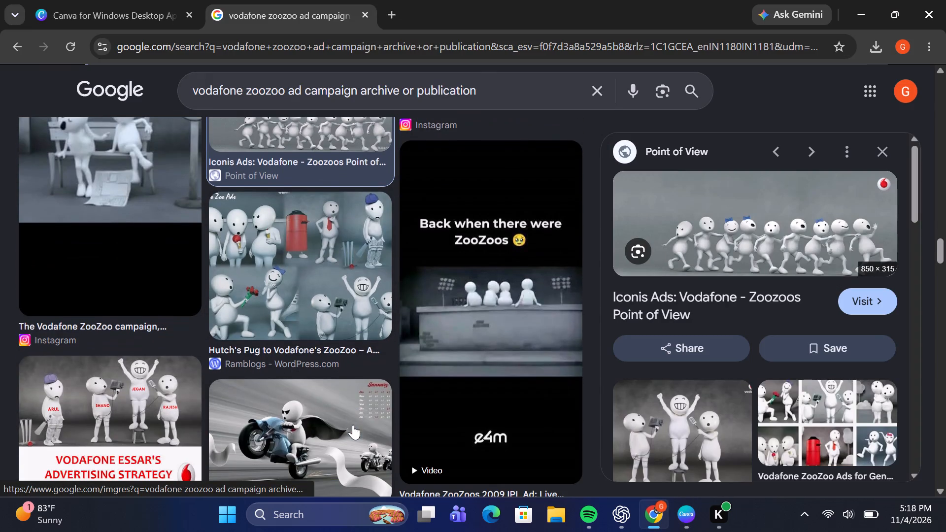
scroll(353, 425, "down", 2)
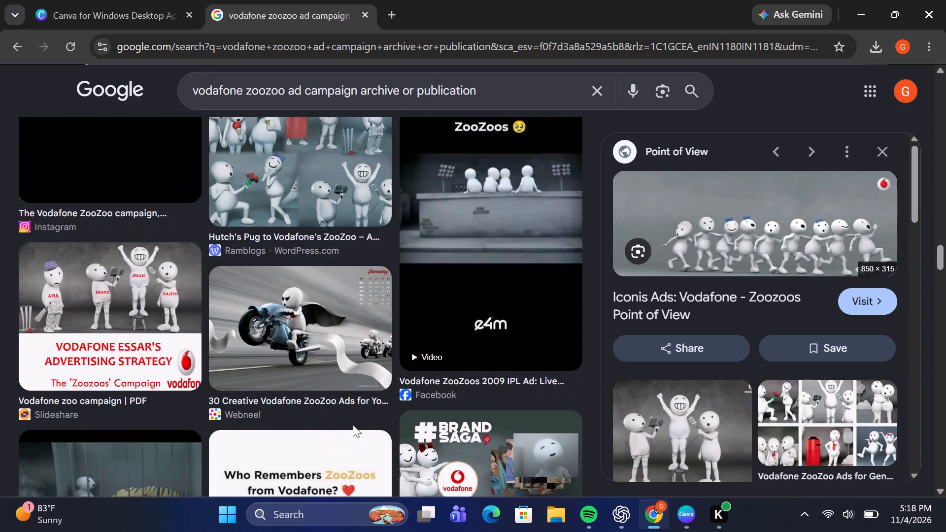
scroll(353, 425, "down", 2)
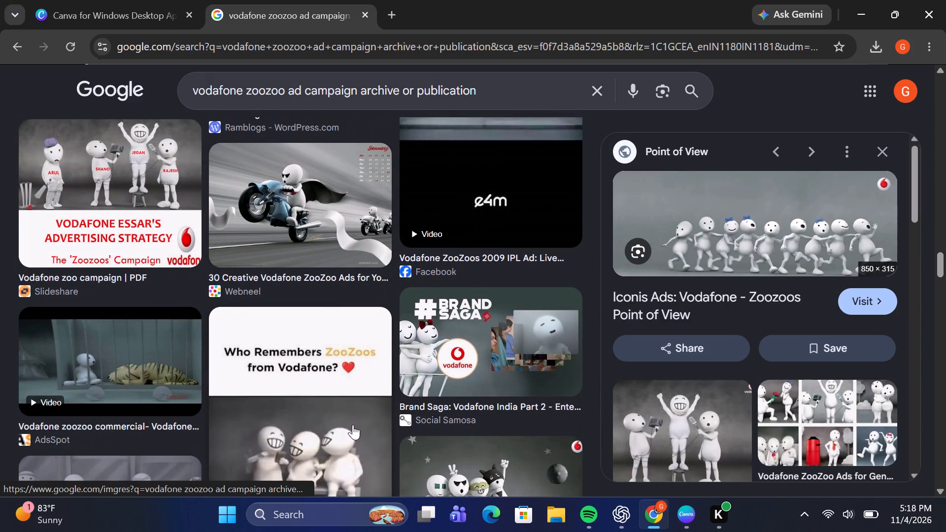
scroll(353, 425, "down", 2)
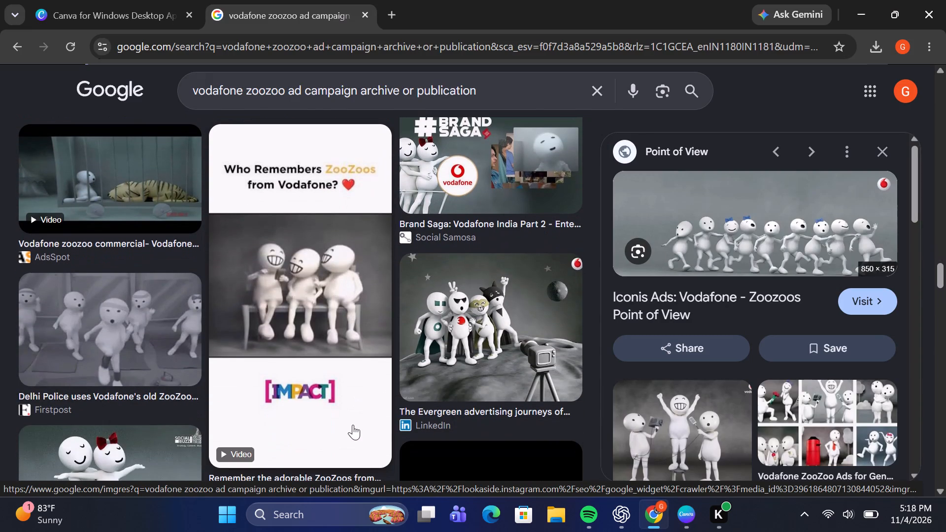
scroll(353, 425, "down", 2)
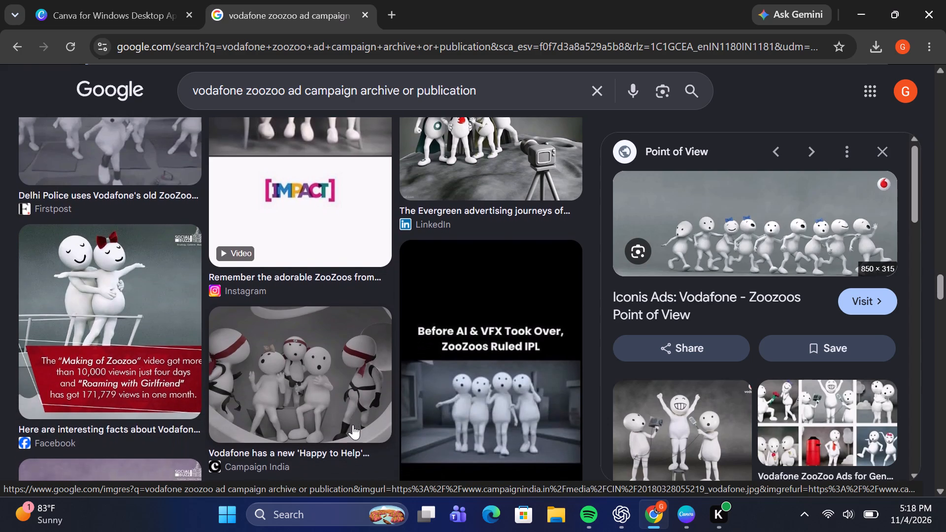
scroll(353, 425, "down", 4)
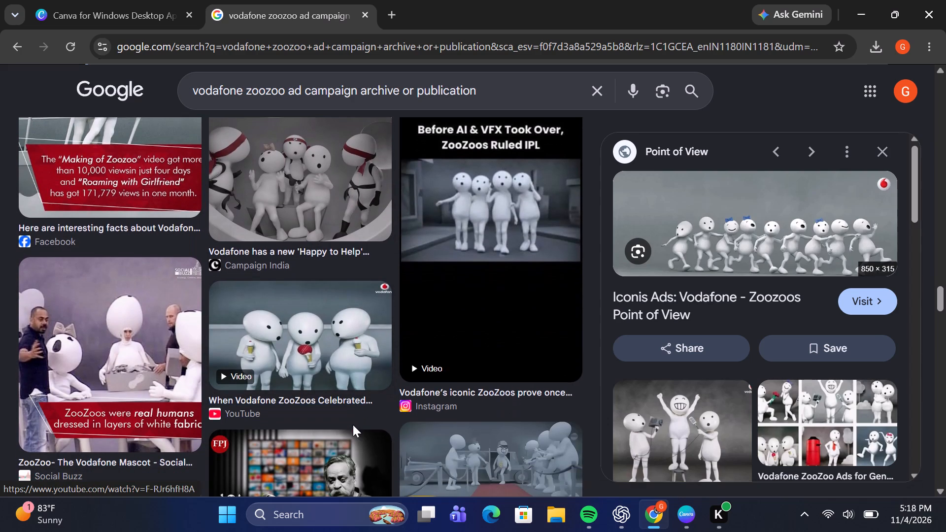
left_click(309, 351)
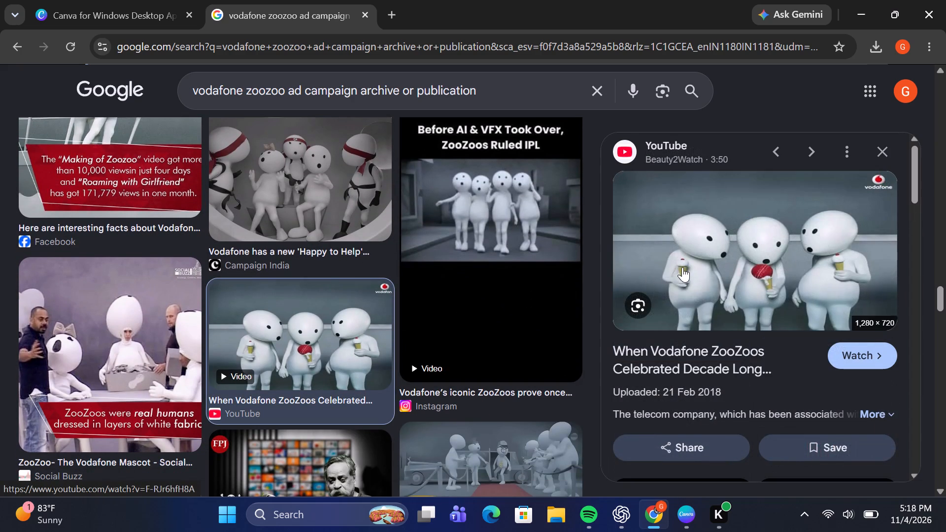
right_click(682, 267)
left_click(787, 397)
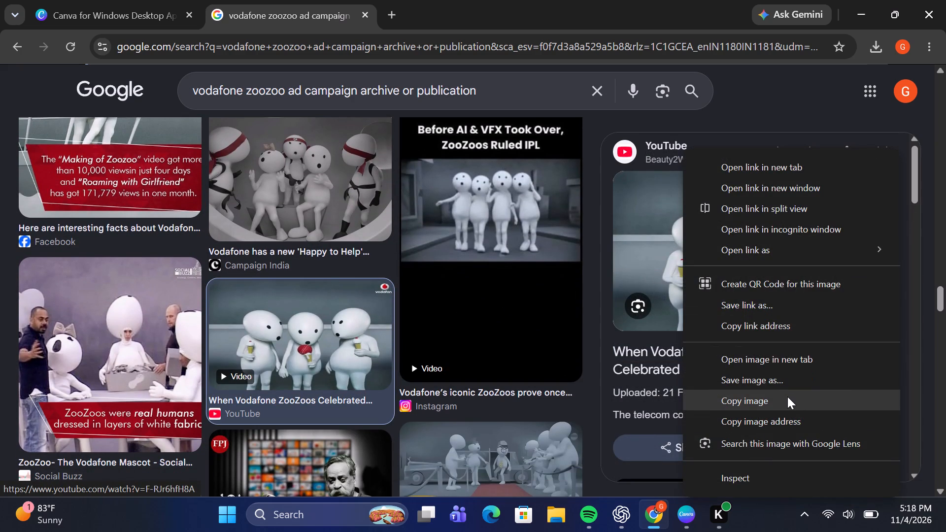
Paste the ice cream ZooZoo image into the Canva page and place it in the topmost photo frame.
left_click(695, 514)
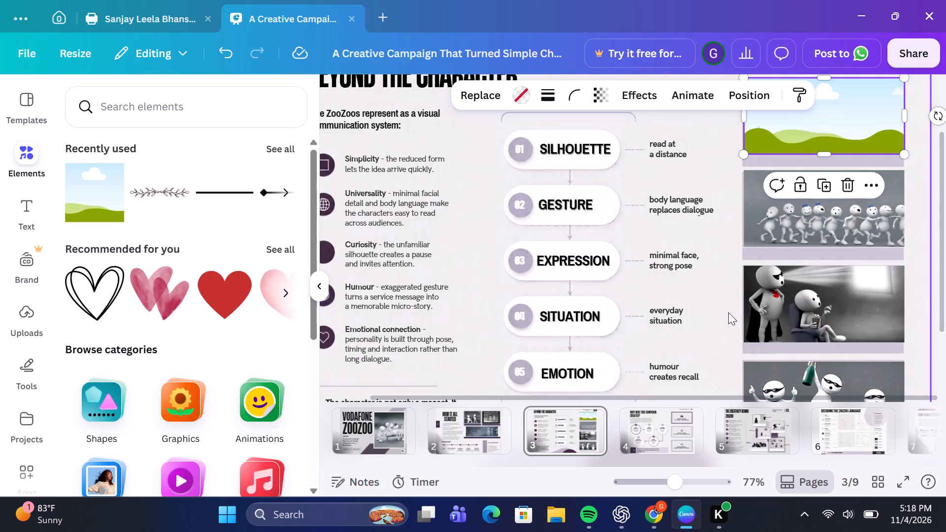
key("ctrl+v")
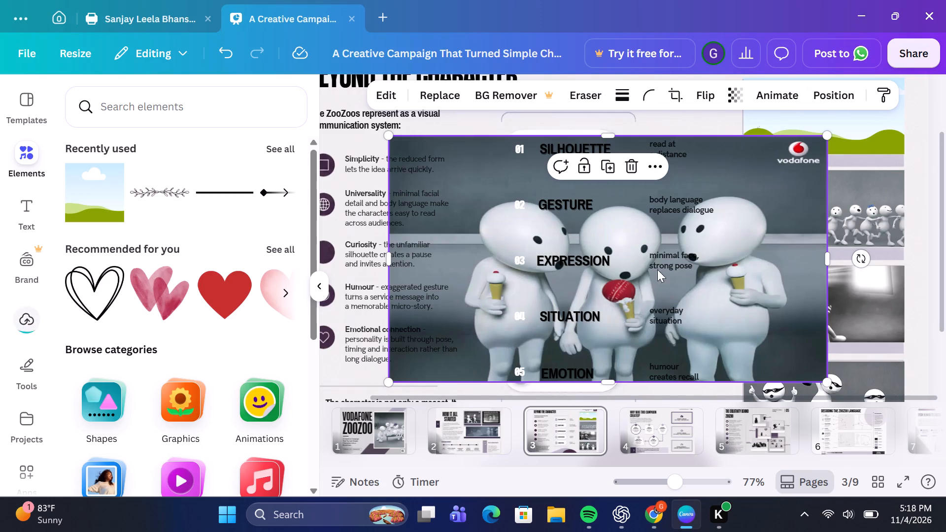
left_click_drag(773, 264, 840, 121)
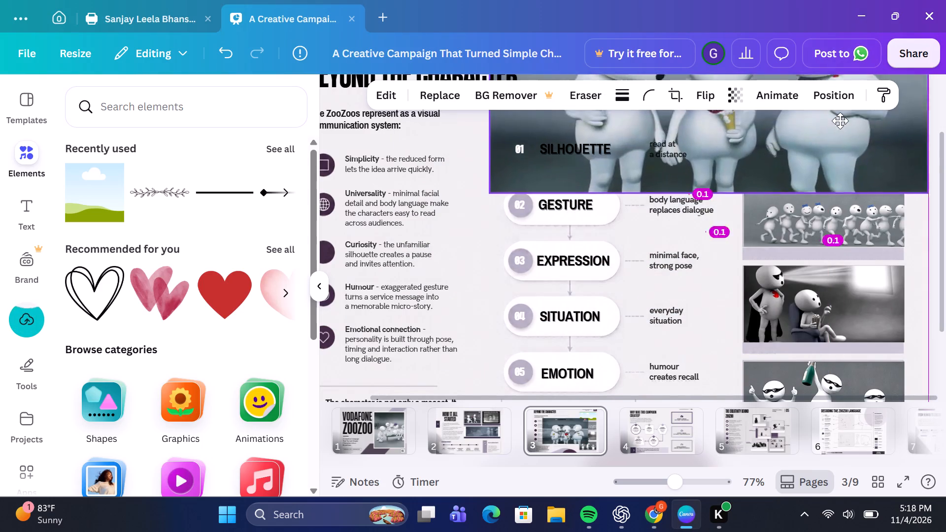
left_click_drag(840, 121, 877, 112)
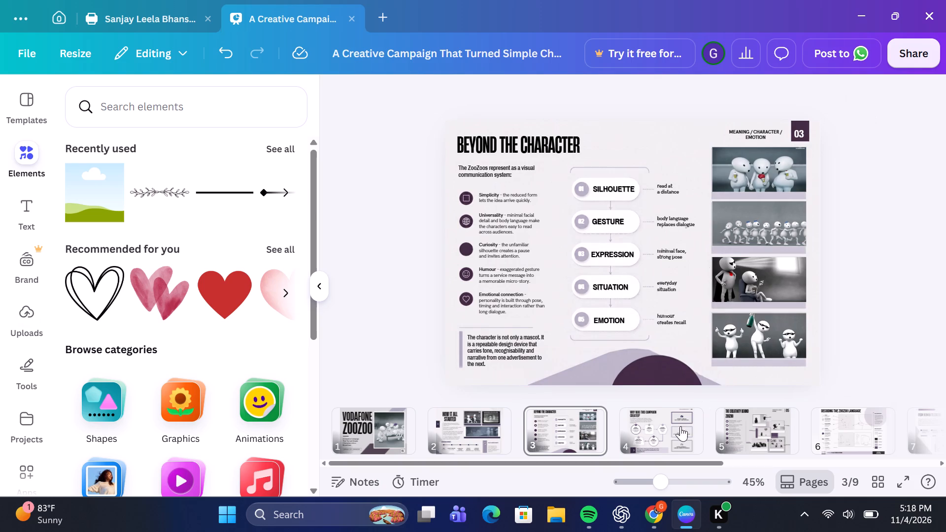
Delete the placeholder captions and camera icons from the three image boxes on page 4, "Why was this campaign created?".
left_click(665, 438)
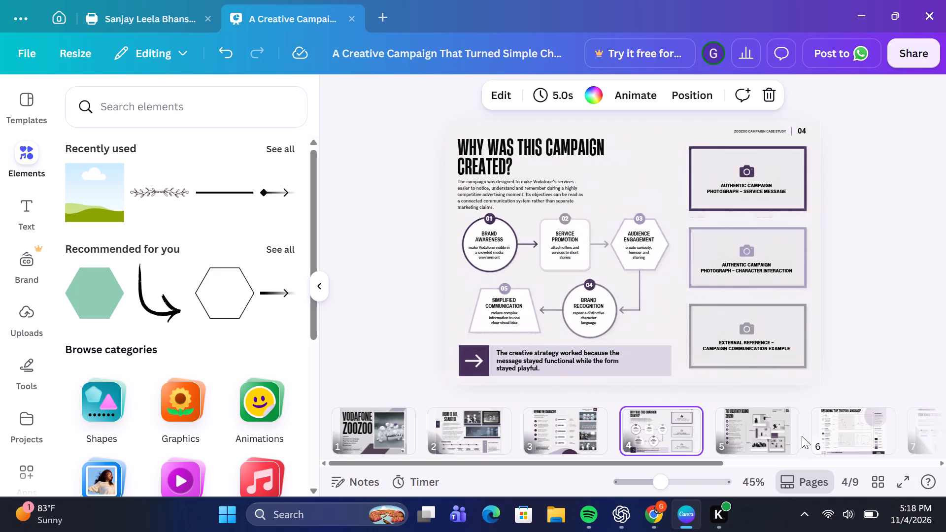
left_click(749, 431)
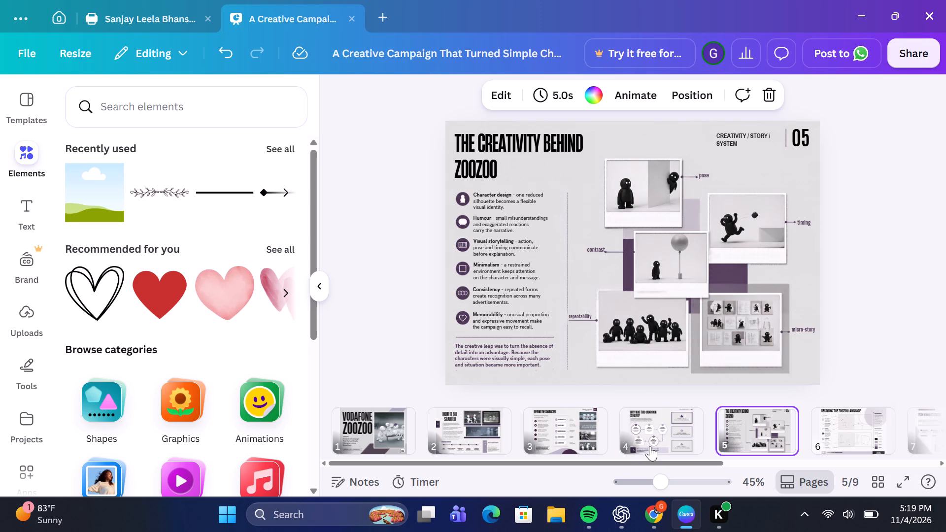
left_click(658, 432)
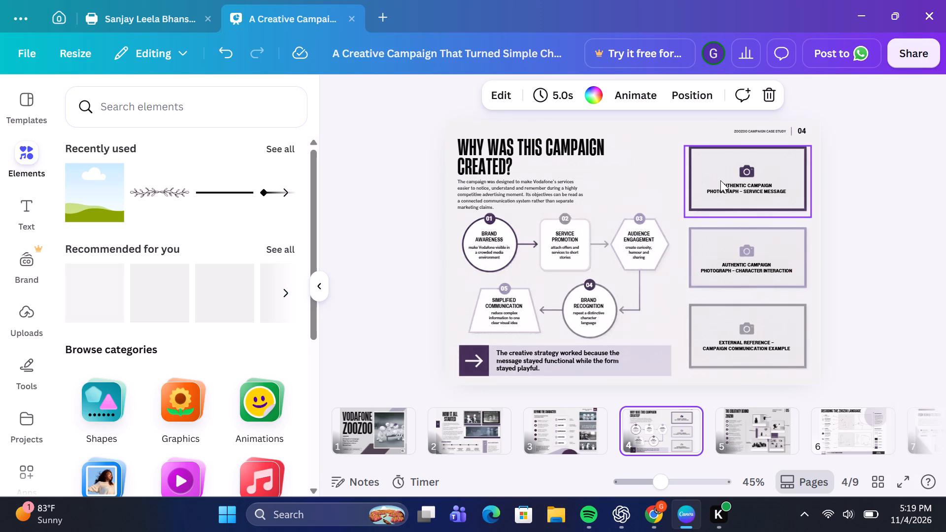
left_click(736, 195)
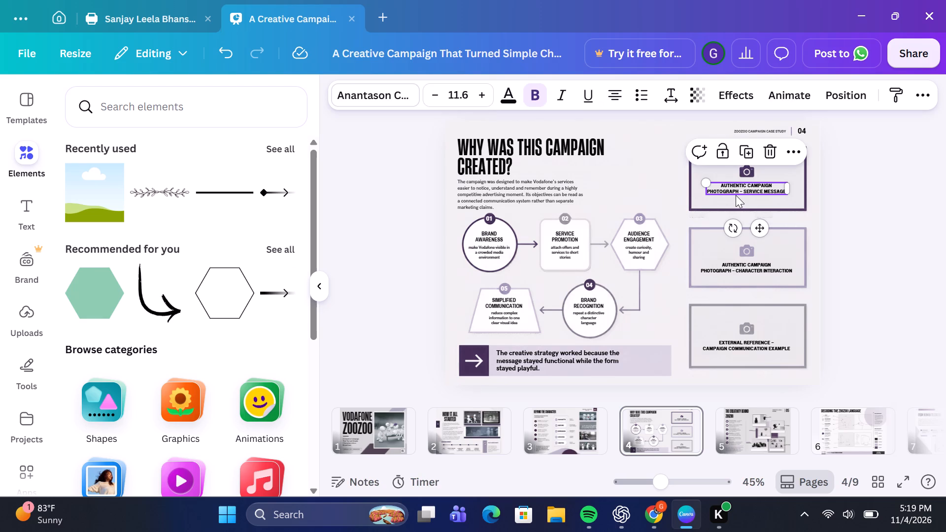
key("BackSpace")
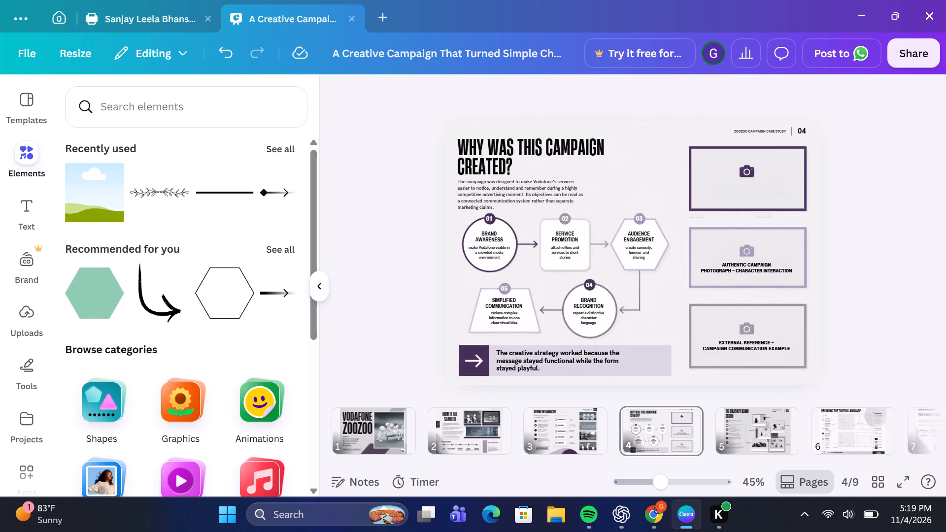
left_click(746, 168)
key("BackSpace")
left_click(732, 271)
key("BackSpace")
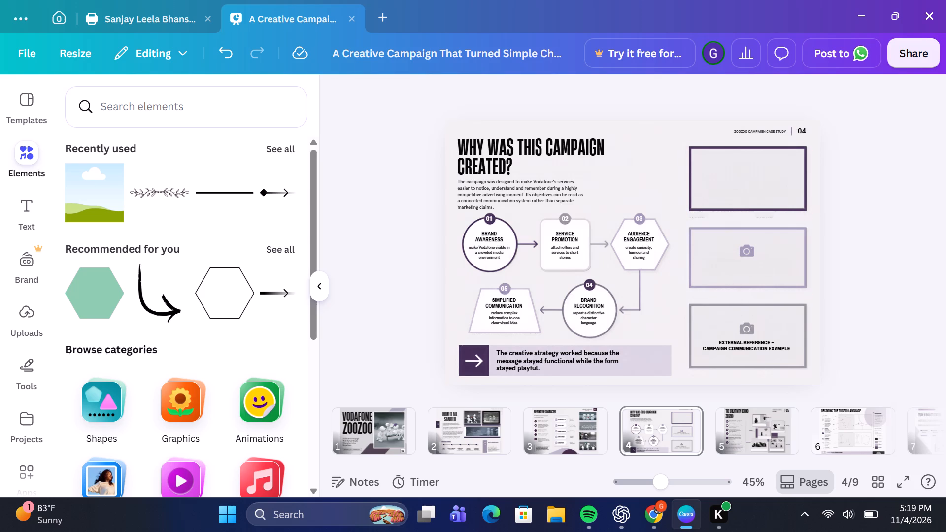
left_click(738, 245)
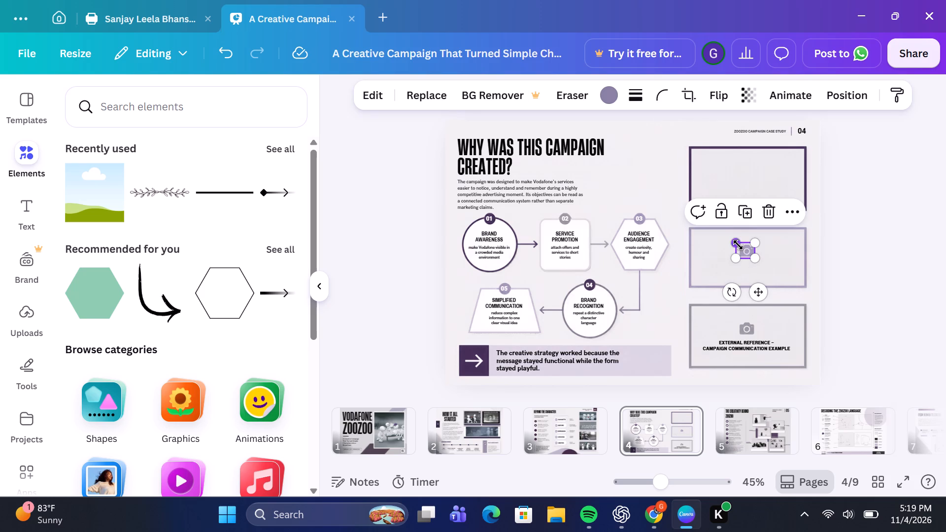
key("BackSpace")
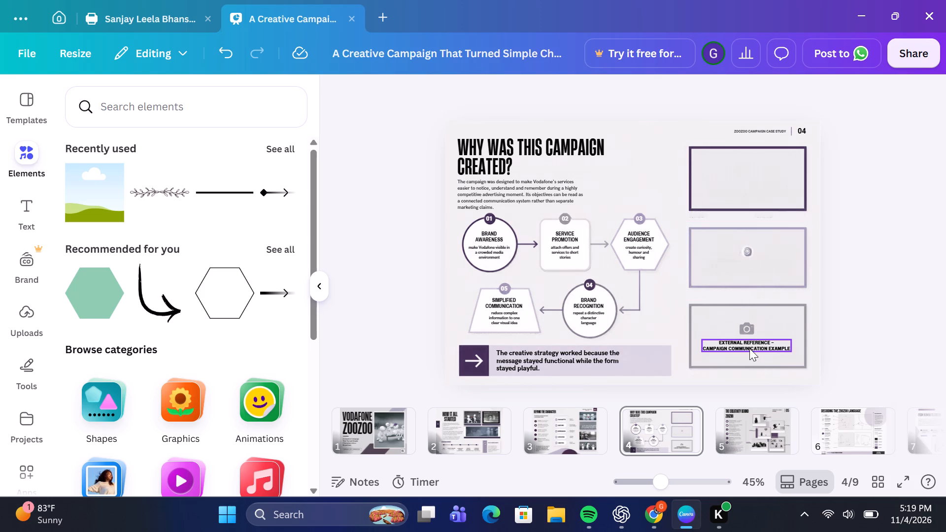
left_click(749, 345)
key("BackSpace")
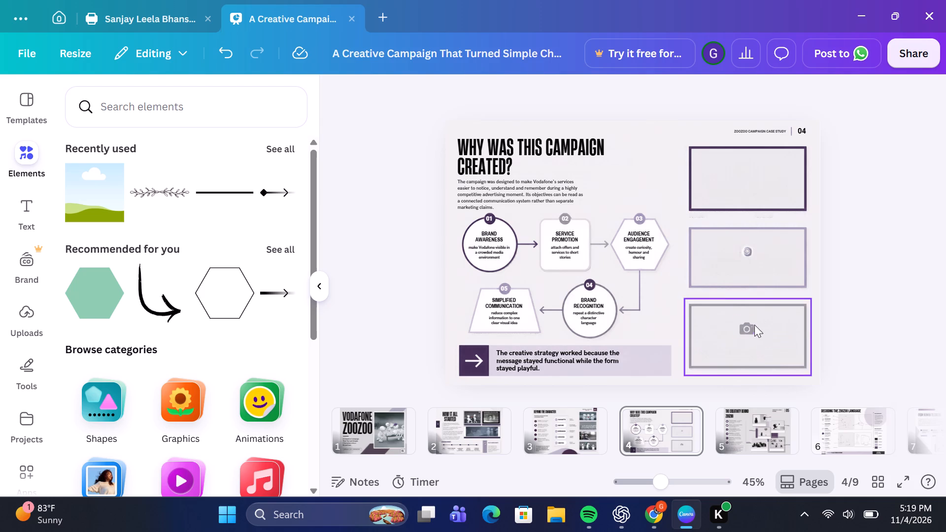
left_click(753, 327)
key("BackSpace")
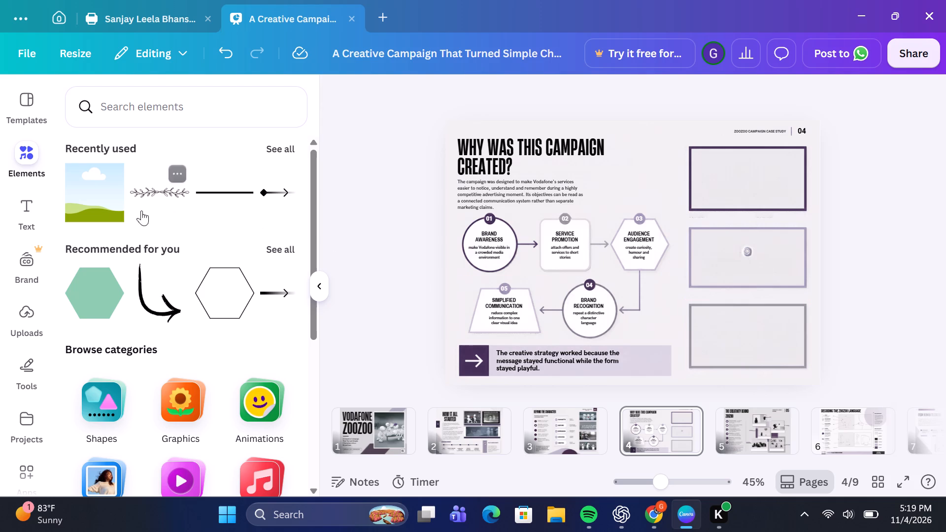
Add the recently used photo frame to page 4, resize it to about 7.8 by 4.3, and place it inside the top bordered box.
left_click(105, 199)
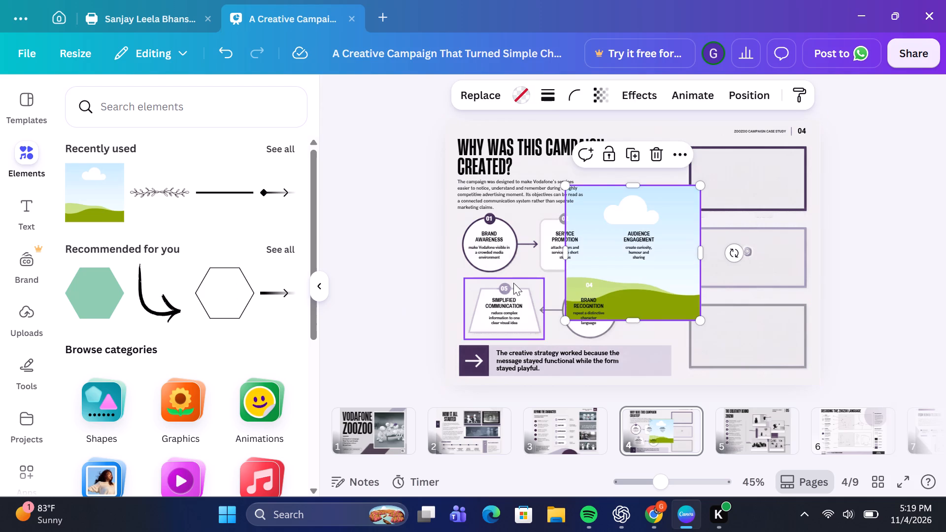
left_click_drag(643, 287, 753, 218)
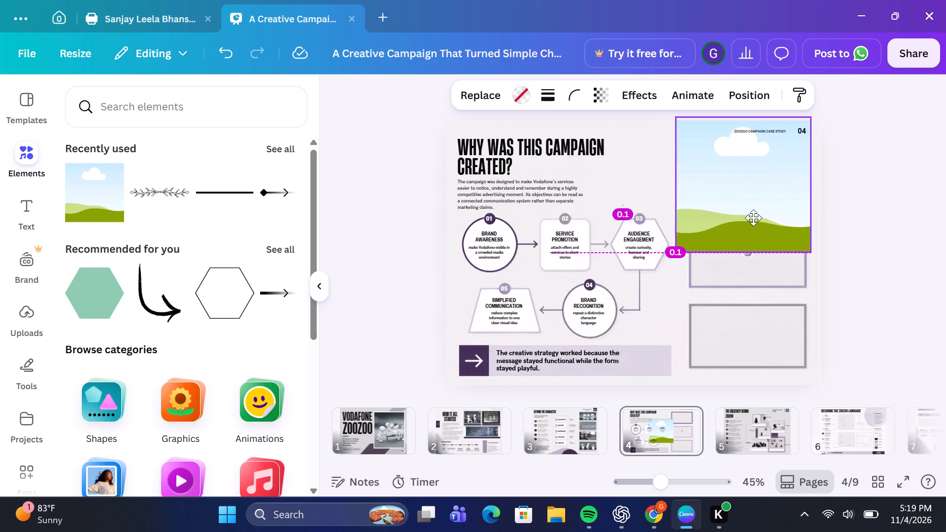
left_click_drag(753, 218, 759, 219)
left_click_drag(753, 253, 761, 209)
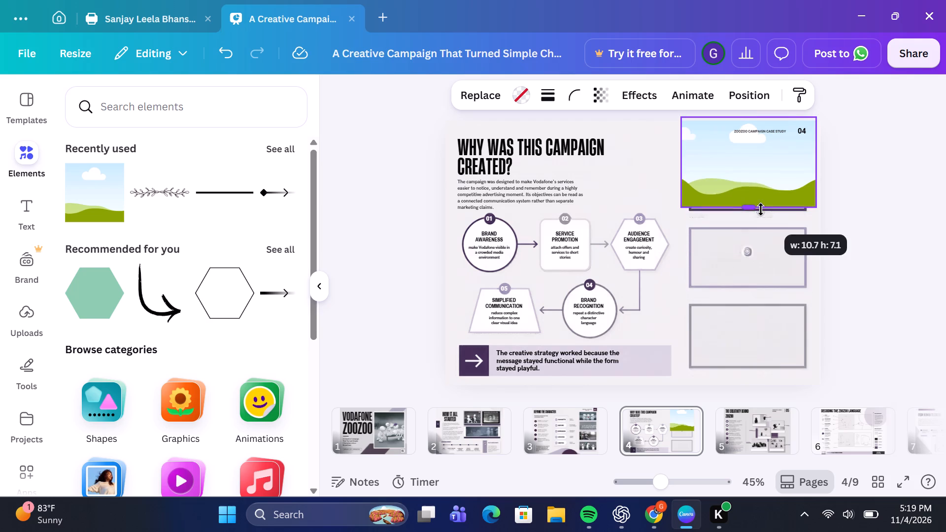
left_click_drag(761, 209, 764, 208)
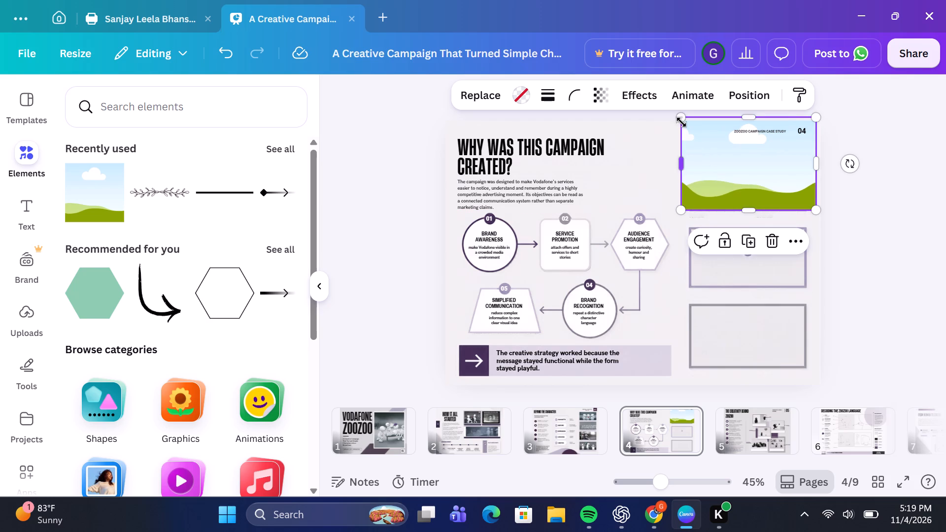
left_click_drag(683, 117, 715, 148)
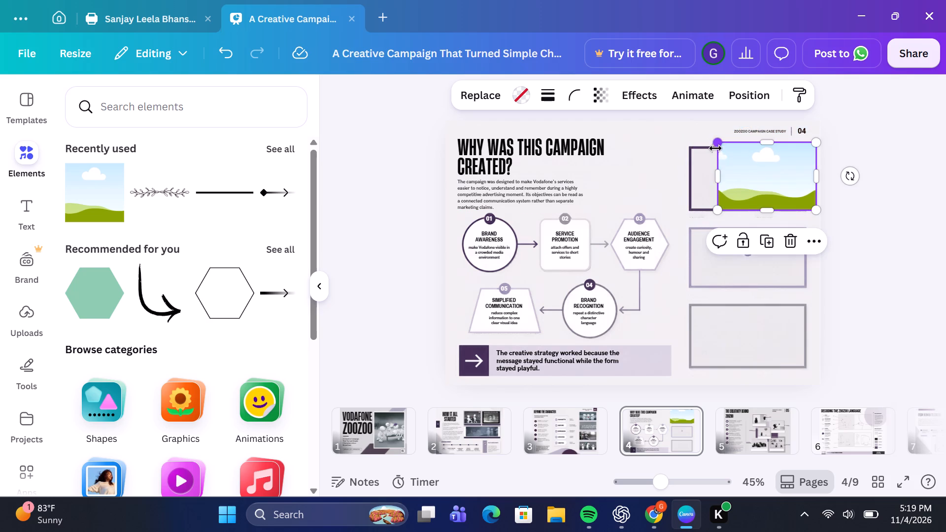
left_click_drag(766, 142, 767, 151)
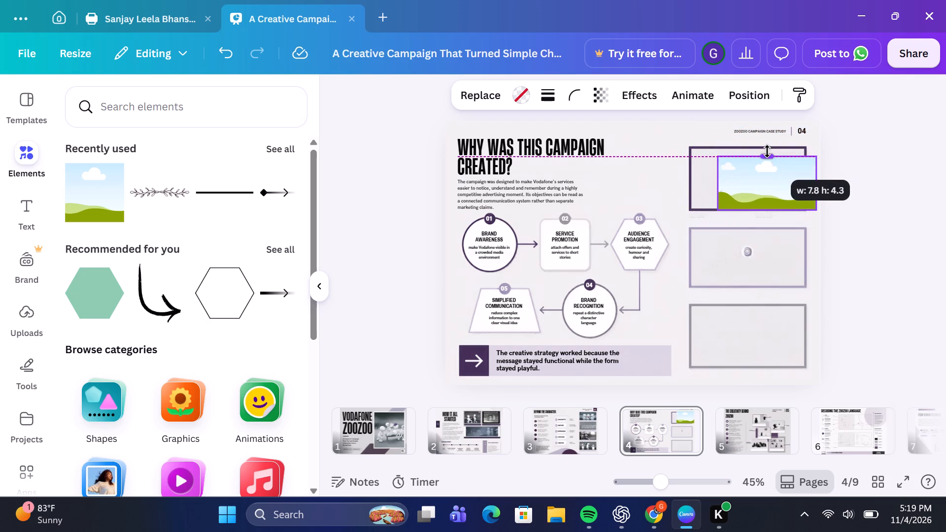
left_click_drag(767, 151, 767, 154)
left_click_drag(756, 179, 745, 175)
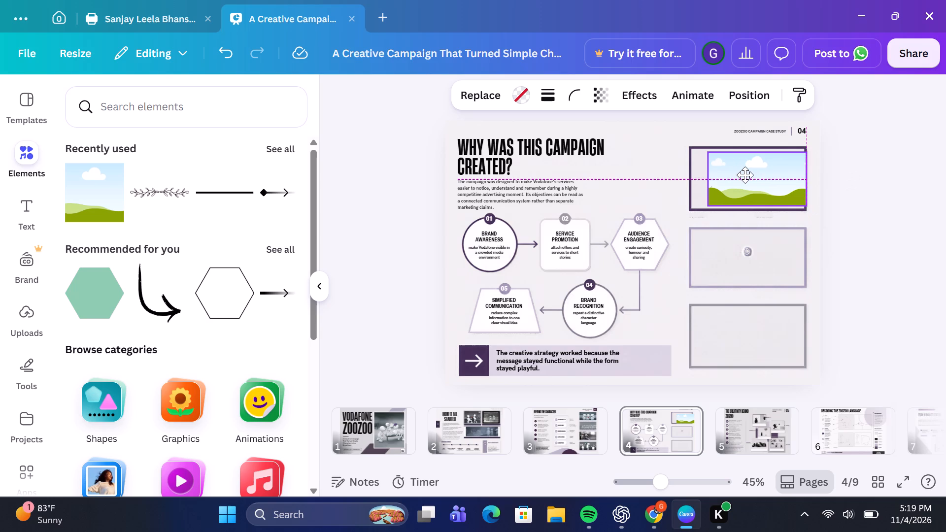
left_click_drag(745, 175, 734, 173)
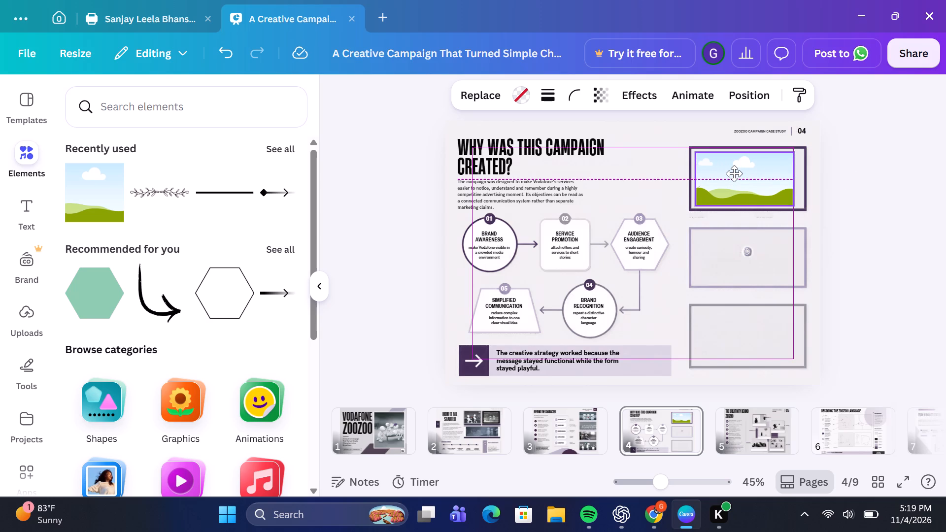
left_click_drag(734, 173, 734, 173)
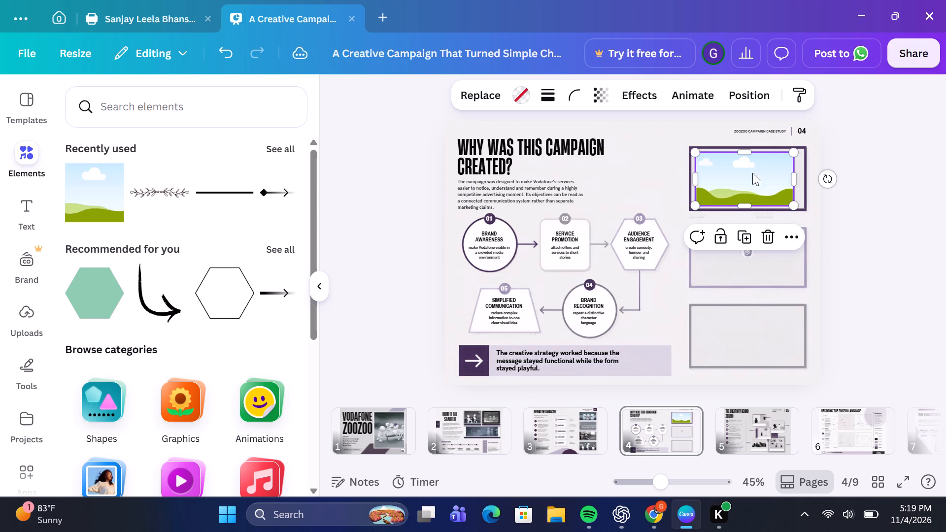
Widen the photo frame on both sides toward the inner edges of page 4's top box border.
left_click(792, 174)
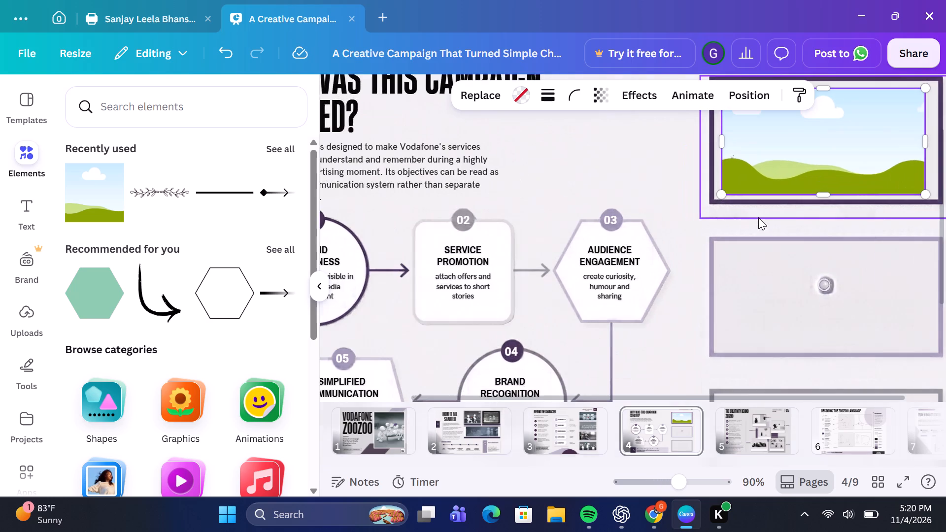
scroll(758, 217, "up", 1)
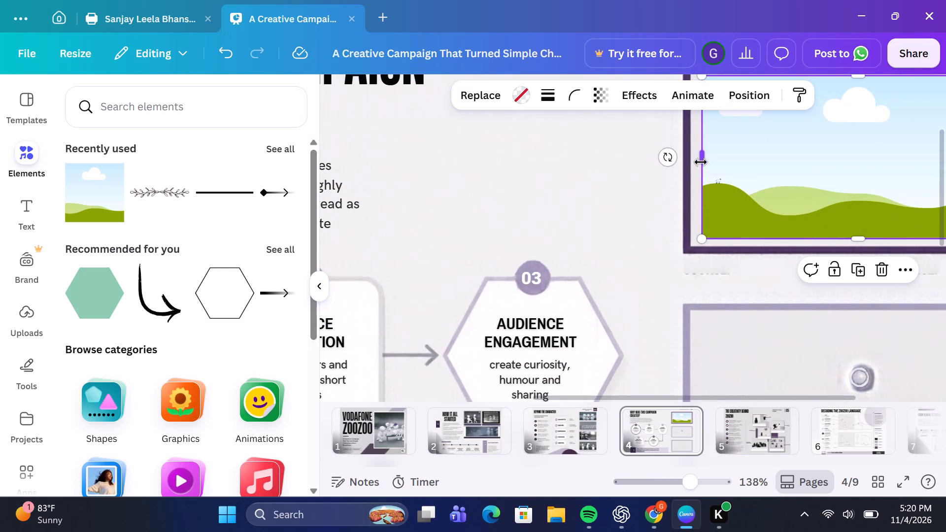
left_click(702, 161)
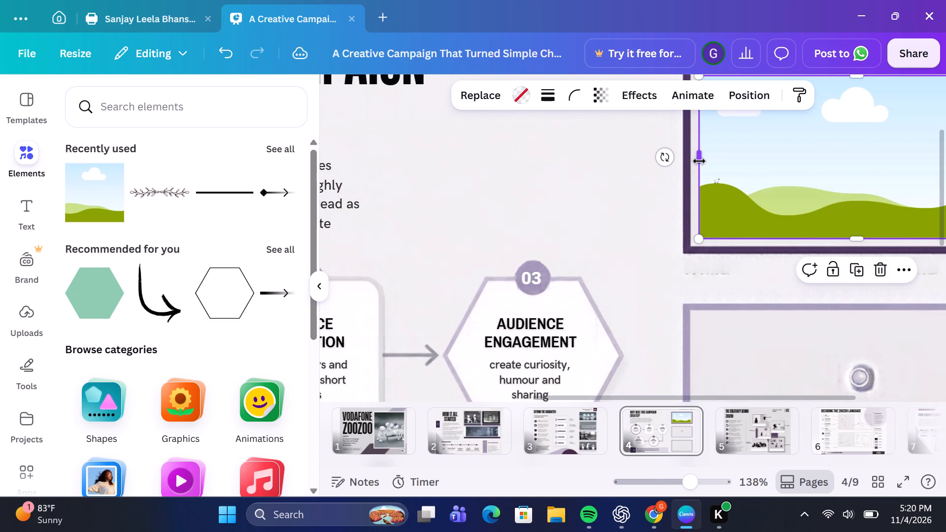
scroll(793, 161, "left", 1)
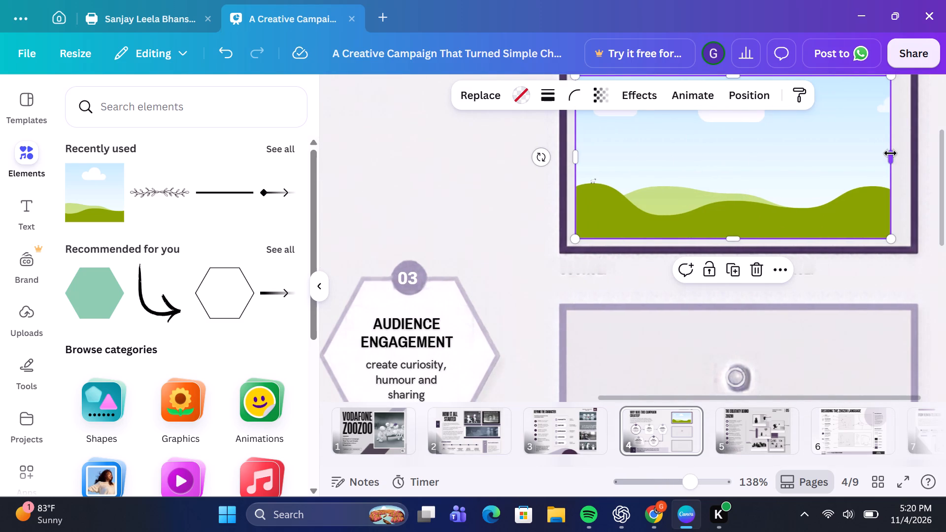
left_click_drag(890, 153, 902, 154)
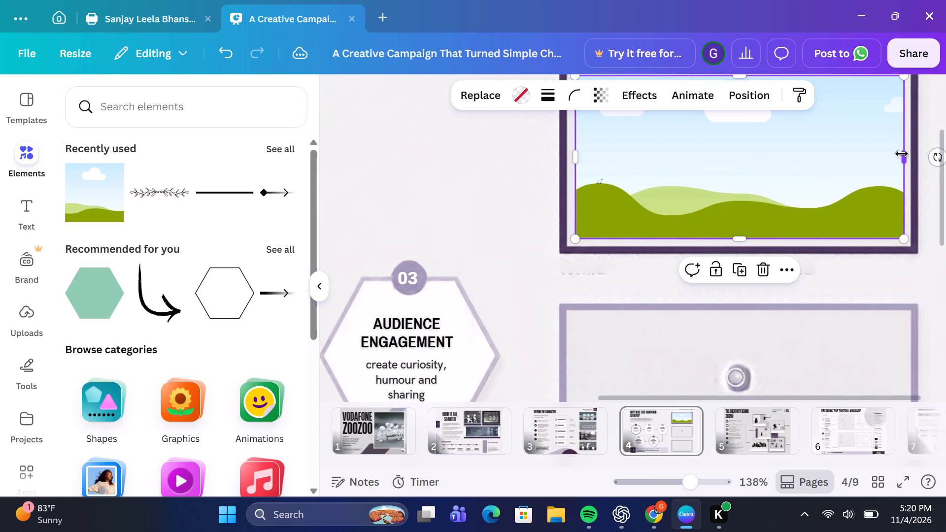